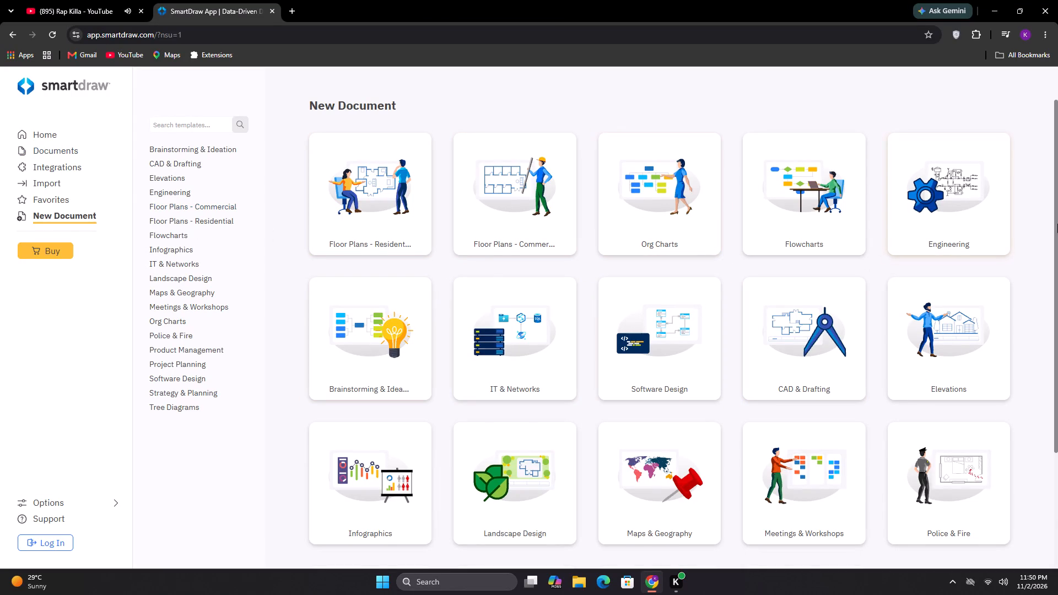
Look through the CAD & Drafting document templates and return to the home page.
{"action": "left_click_drag", "start_coordinate": [1057, 190], "coordinate": [1057, 205]}
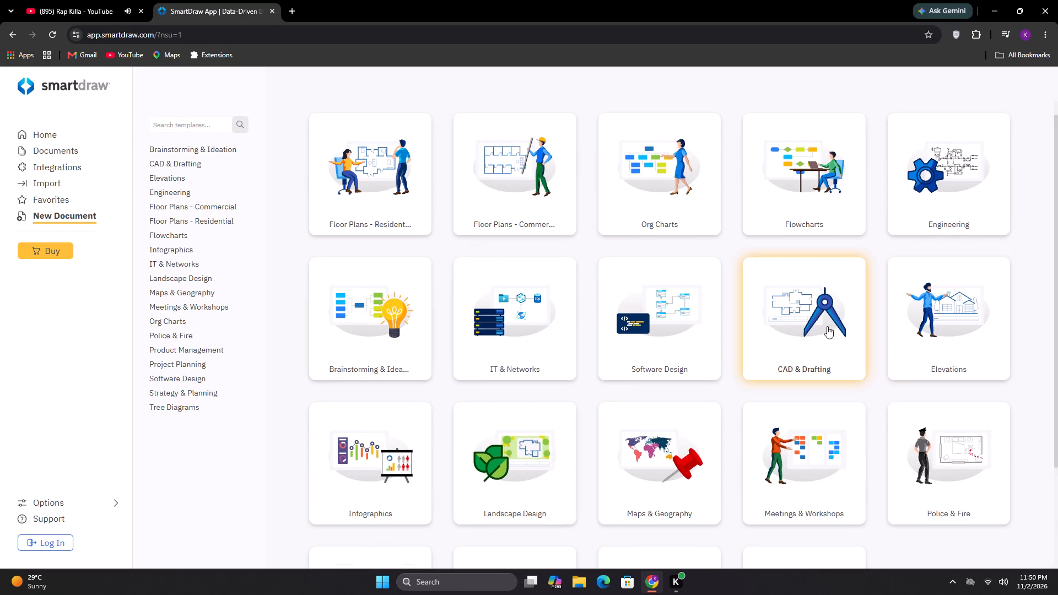
{"action": "left_click", "coordinate": [825, 326]}
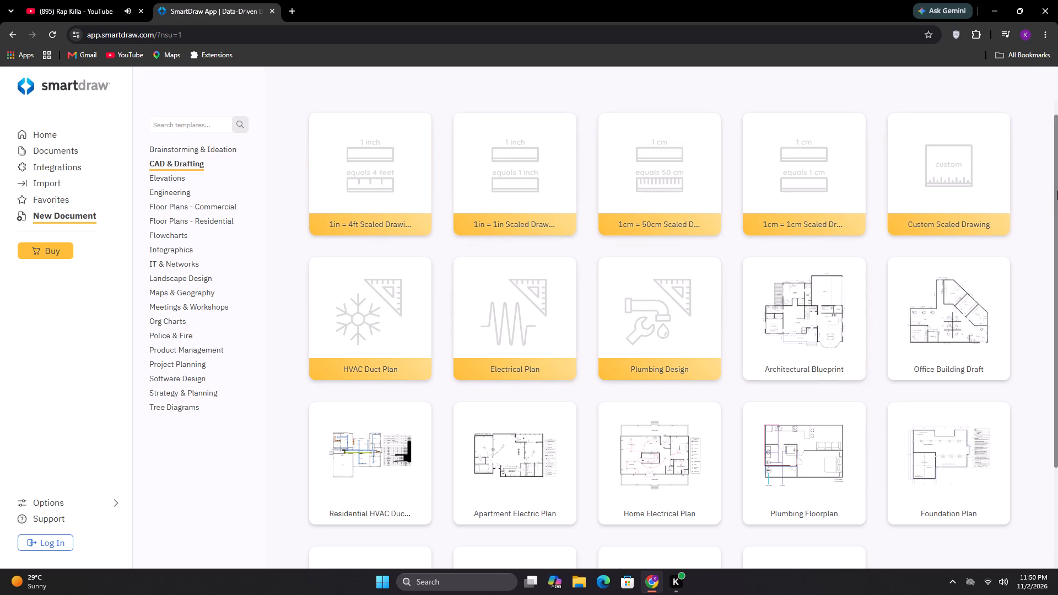
{"action": "left_click_drag", "start_coordinate": [1057, 176], "coordinate": [1048, 308]}
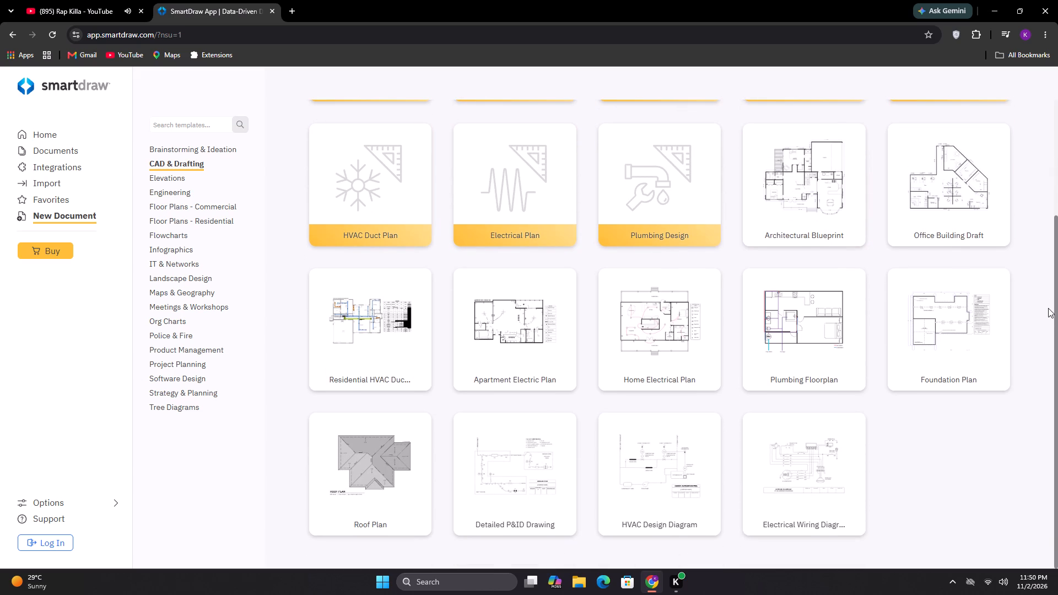
{"action": "left_click_drag", "start_coordinate": [1048, 308], "coordinate": [1045, 143]}
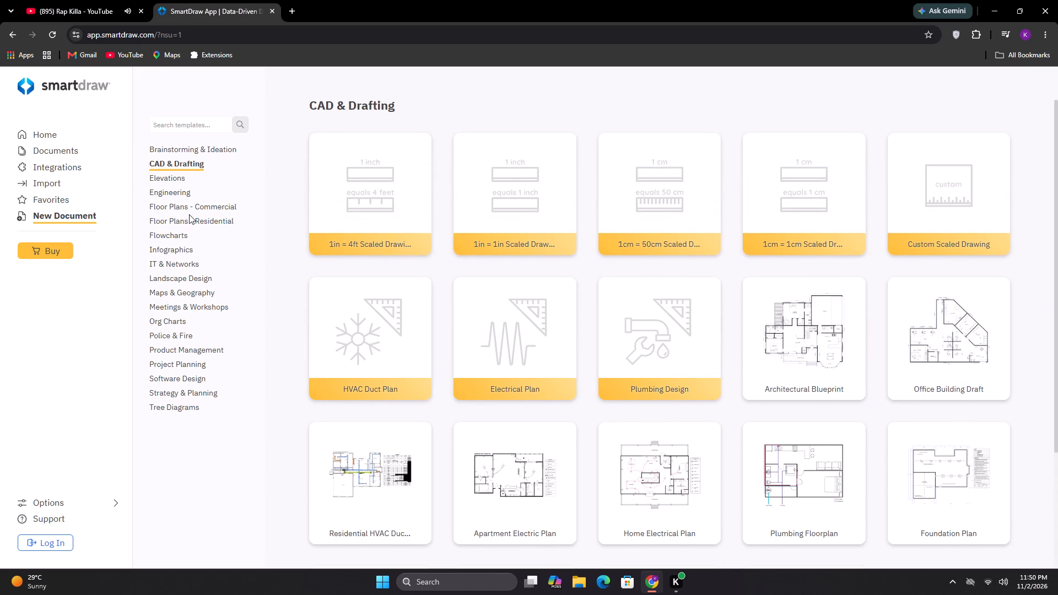
{"action": "left_click", "coordinate": [63, 137]}
{"action": "left_click", "coordinate": [46, 133]}
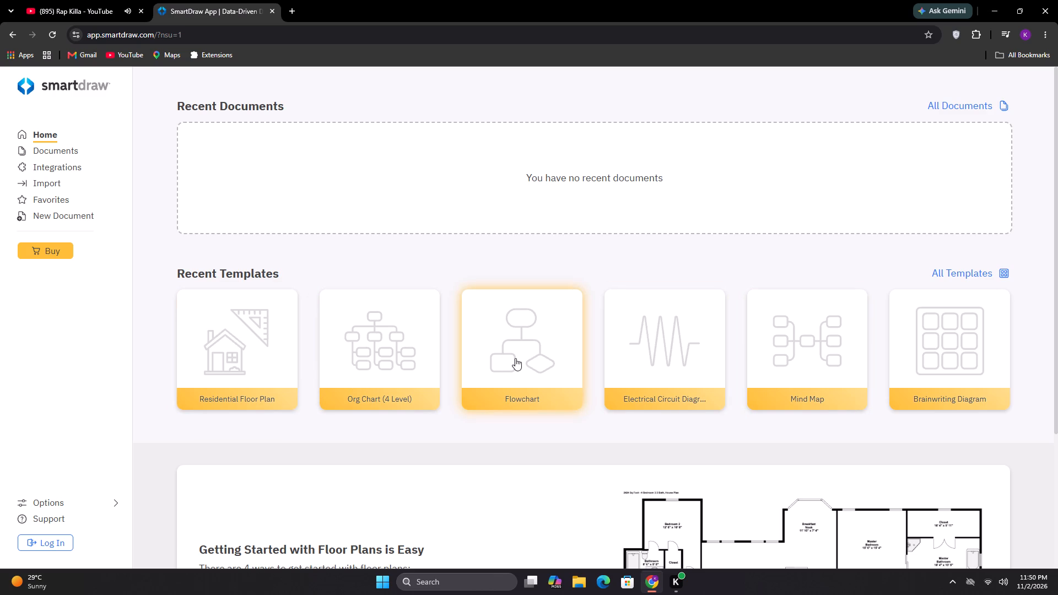
Create a blank Mechanical Diagram from the Engineering templates.
{"action": "left_click", "coordinate": [1002, 274]}
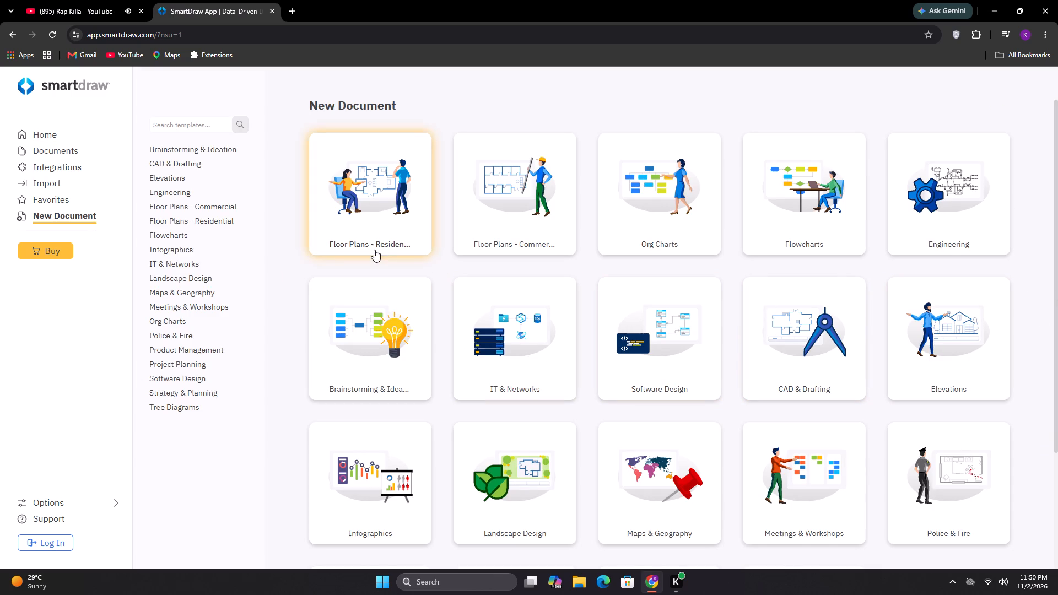
{"action": "left_click", "coordinate": [906, 236]}
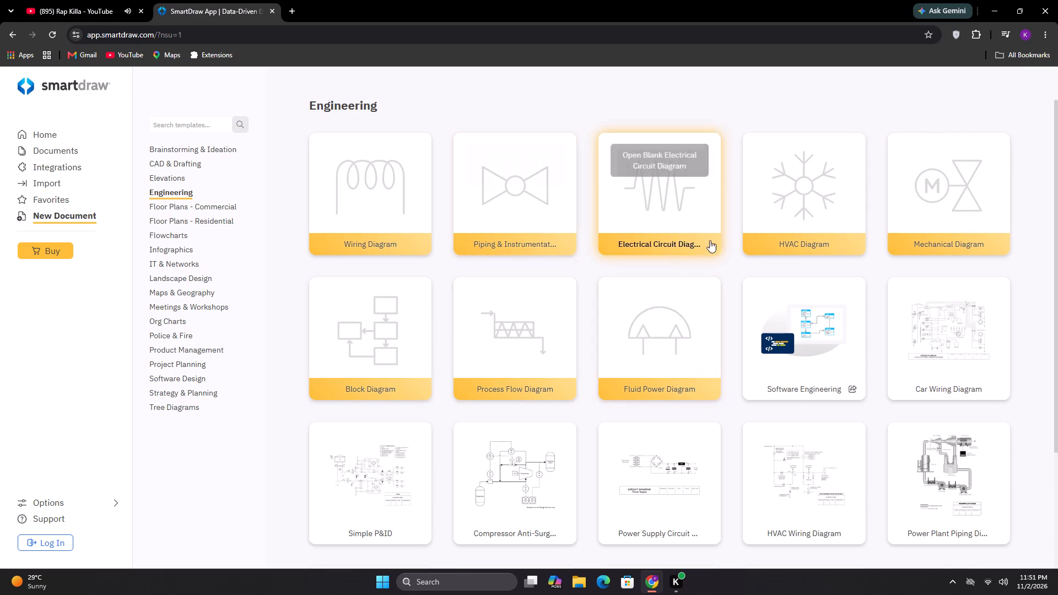
{"action": "left_click", "coordinate": [897, 237]}
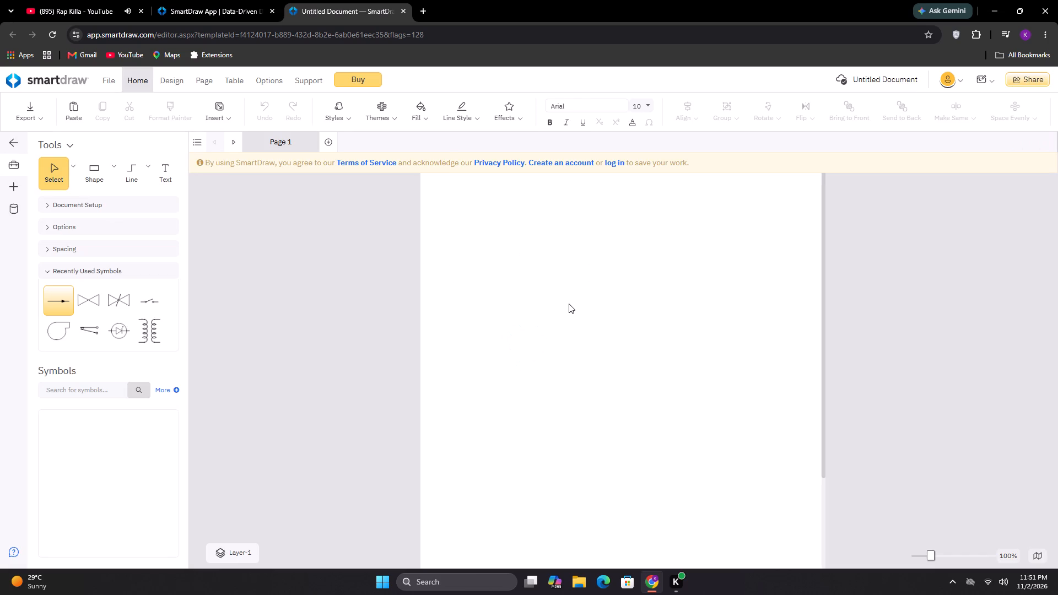
Draw a closed stepped outline with the Polygon Line tool, with an upper-left step, a recess on the right side and a projecting lower-right foot.
{"action": "left_click", "coordinate": [143, 172]}
{"action": "left_click", "coordinate": [145, 172]}
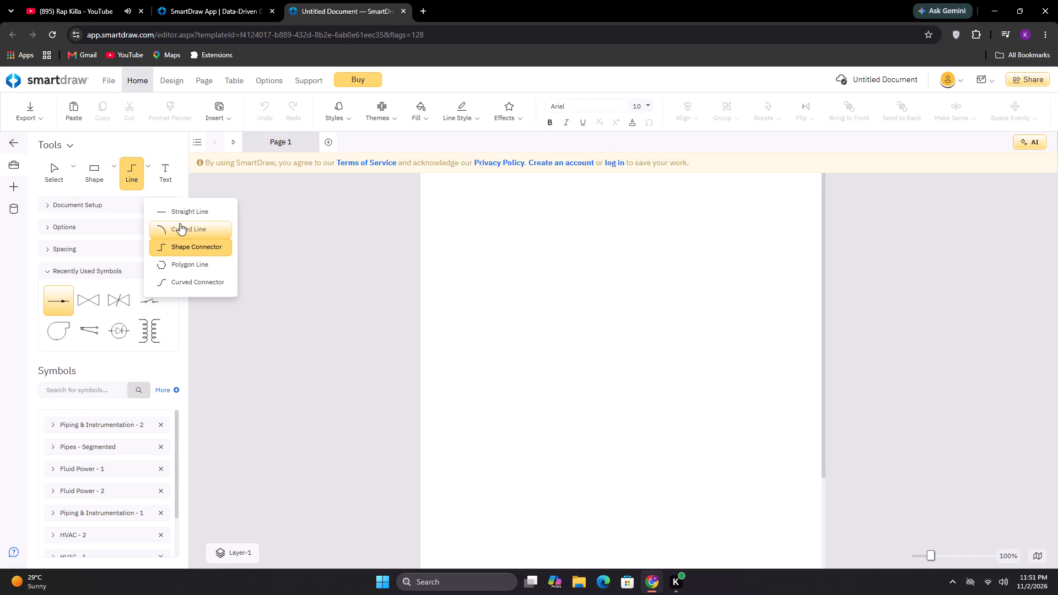
{"action": "left_click", "coordinate": [191, 263]}
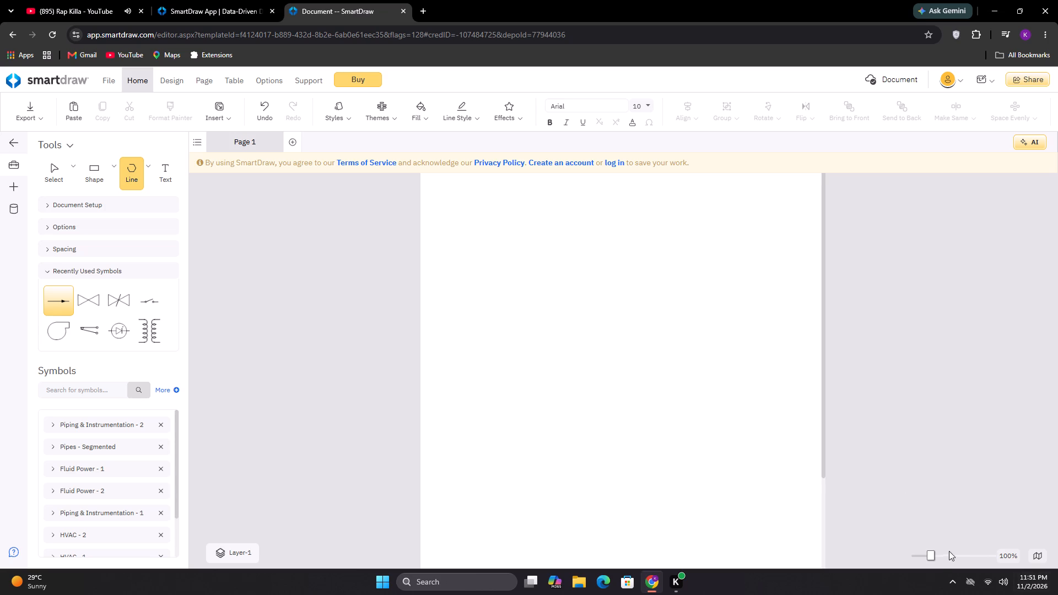
{"action": "left_click", "coordinate": [933, 554]}
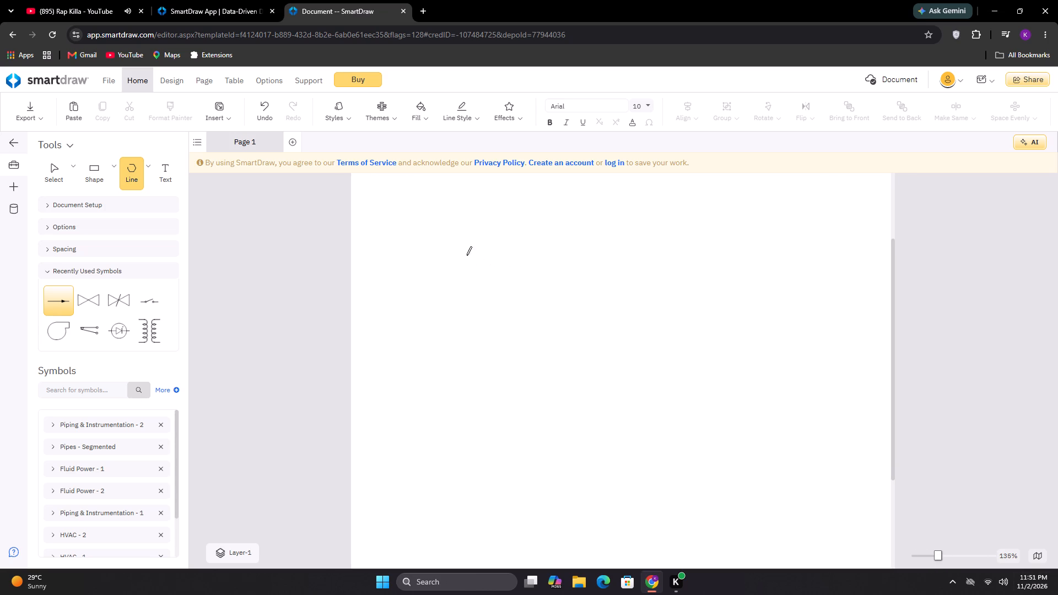
{"action": "left_click", "coordinate": [455, 228]}
{"action": "left_click", "coordinate": [733, 230]}
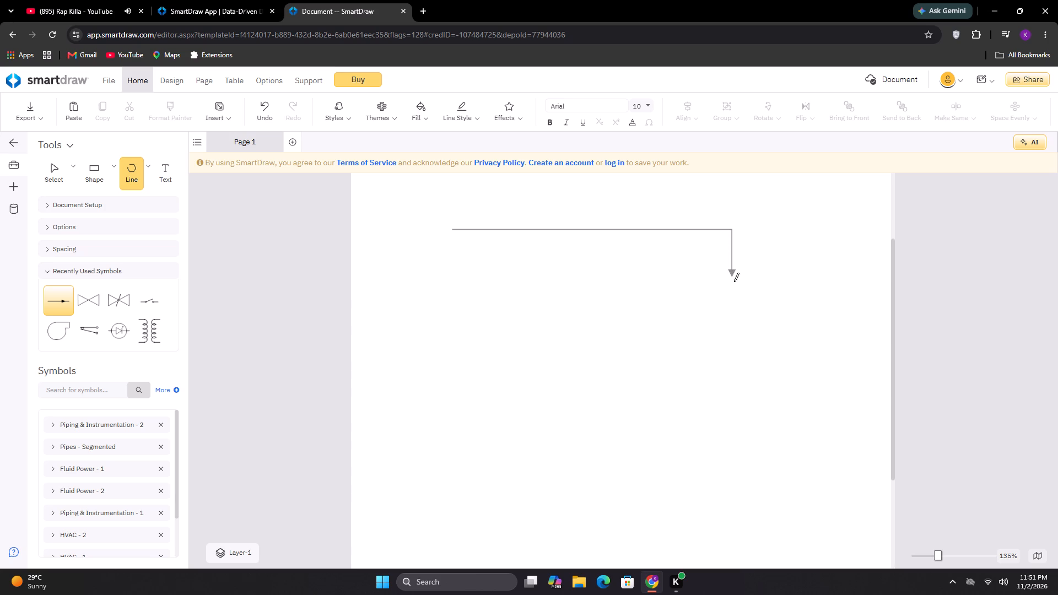
{"action": "left_click", "coordinate": [734, 283]}
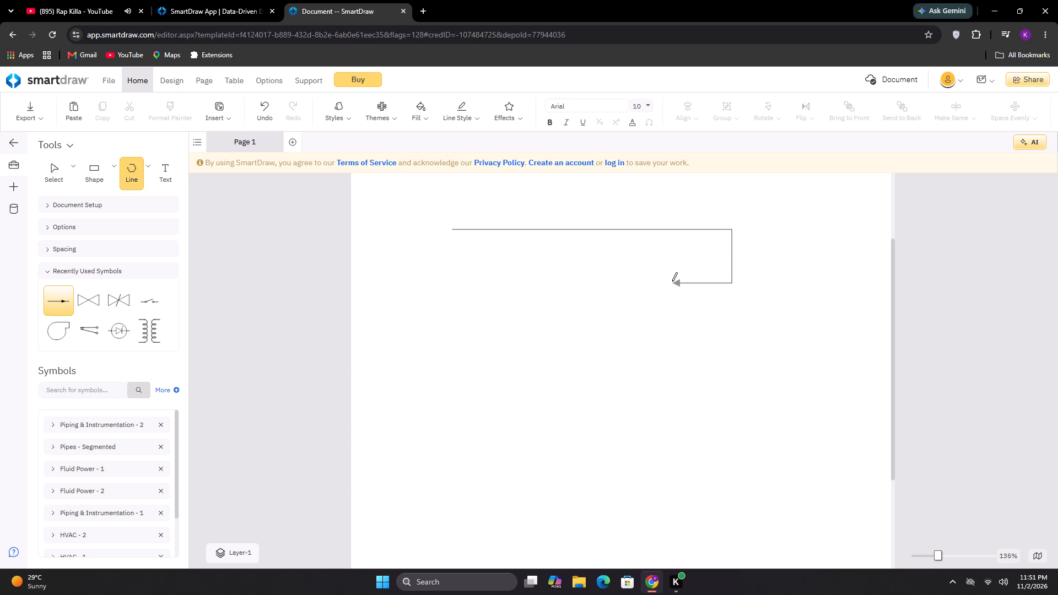
{"action": "left_click", "coordinate": [672, 281]}
{"action": "left_click", "coordinate": [673, 380]}
{"action": "left_click", "coordinate": [789, 378]}
{"action": "left_click", "coordinate": [791, 425]}
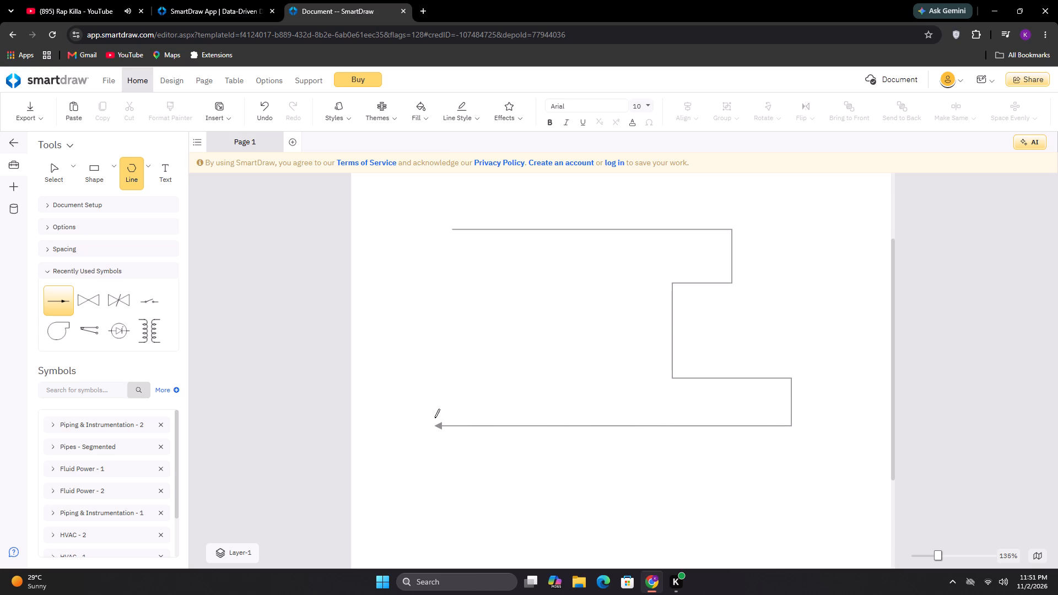
{"action": "left_click", "coordinate": [386, 418]}
{"action": "left_click", "coordinate": [386, 277]}
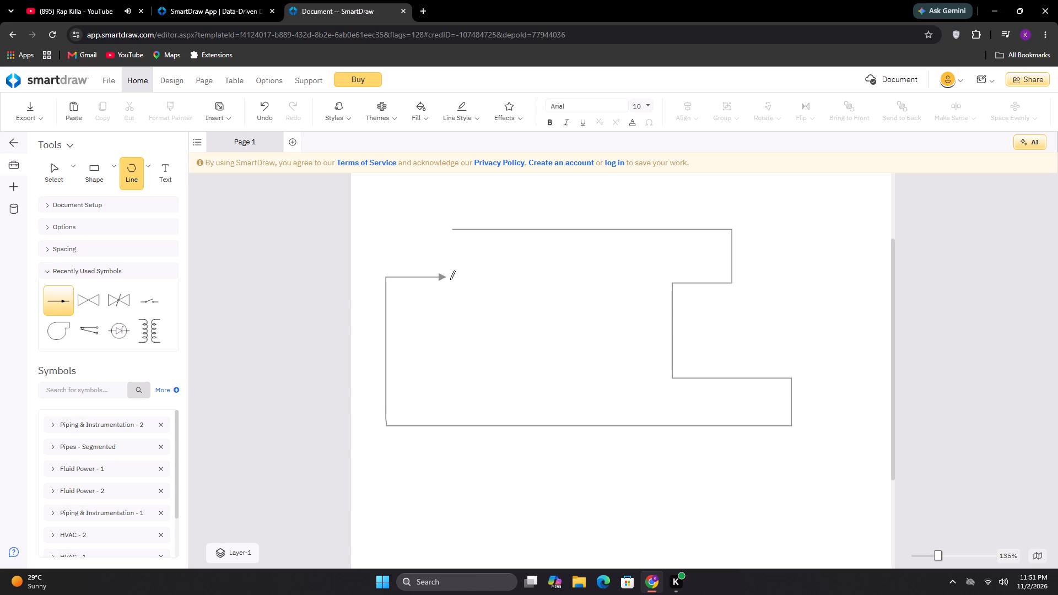
{"action": "left_click", "coordinate": [457, 279]}
{"action": "left_click", "coordinate": [452, 229]}
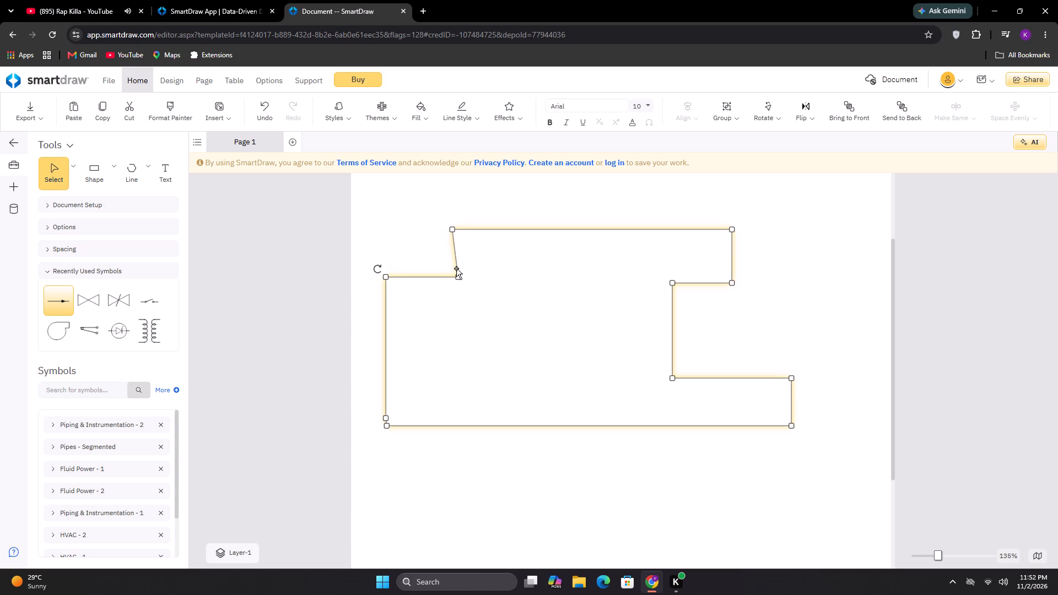
Straighten the outline by aligning the upper-left step's inner corner under its upper corner and adjusting the bottom-left corner points.
{"action": "left_click_drag", "start_coordinate": [458, 275], "coordinate": [451, 276]}
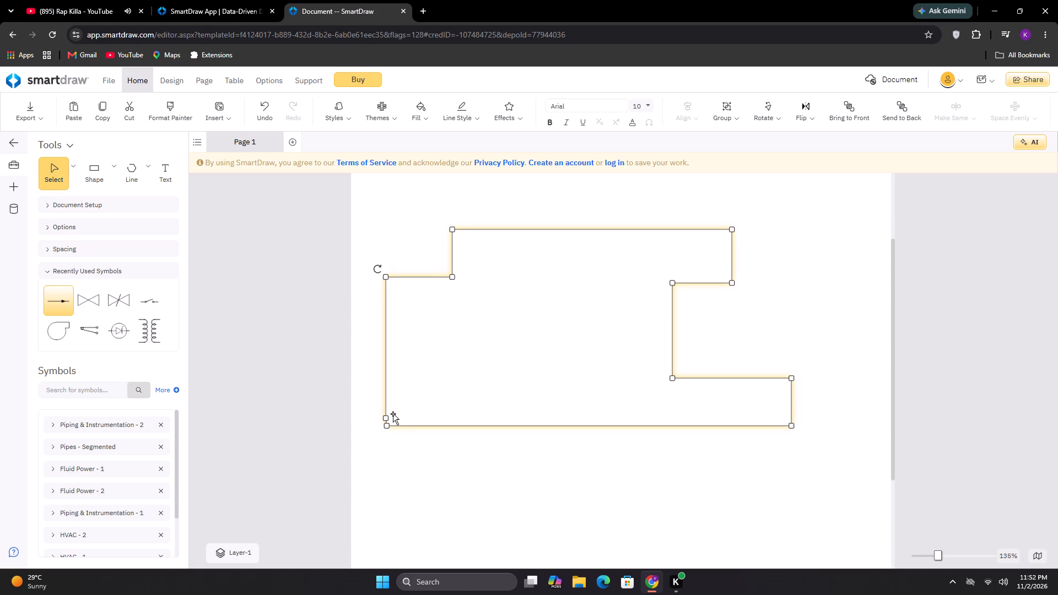
{"action": "left_click", "coordinate": [385, 416]}
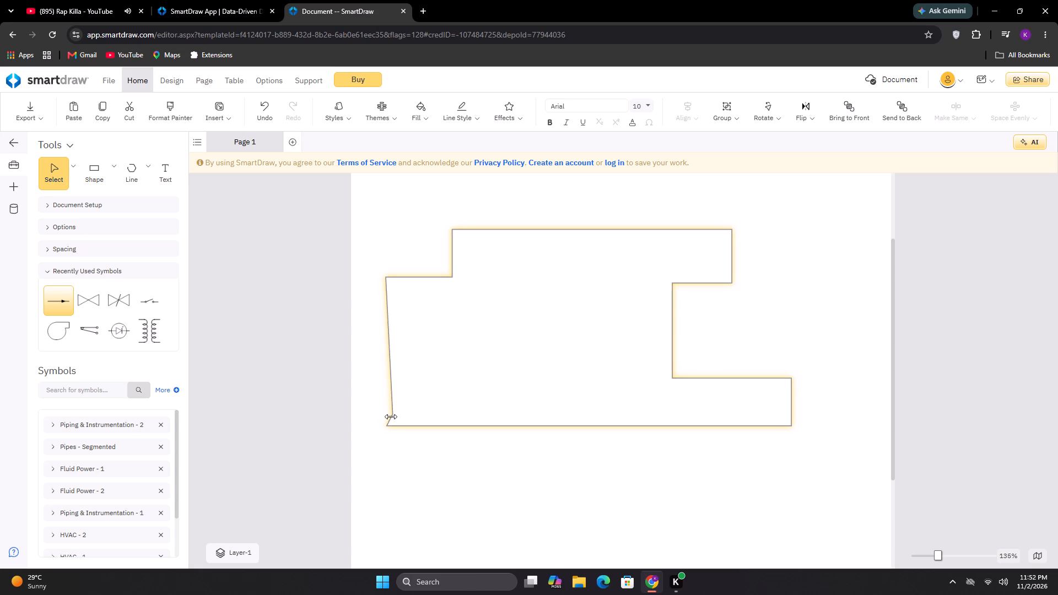
{"action": "left_click", "coordinate": [387, 426]}
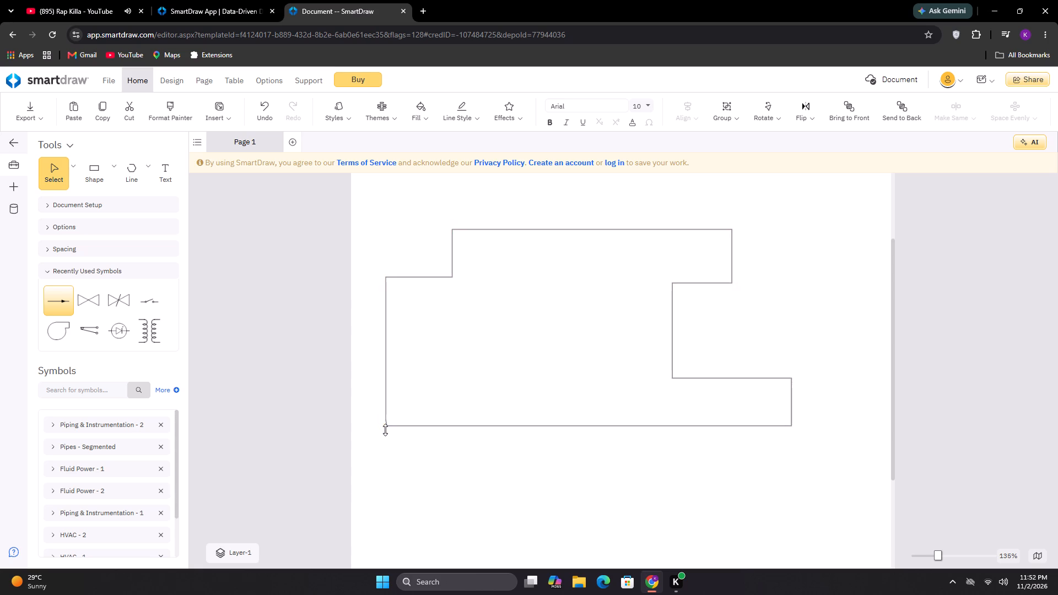
{"action": "left_click", "coordinate": [400, 446]}
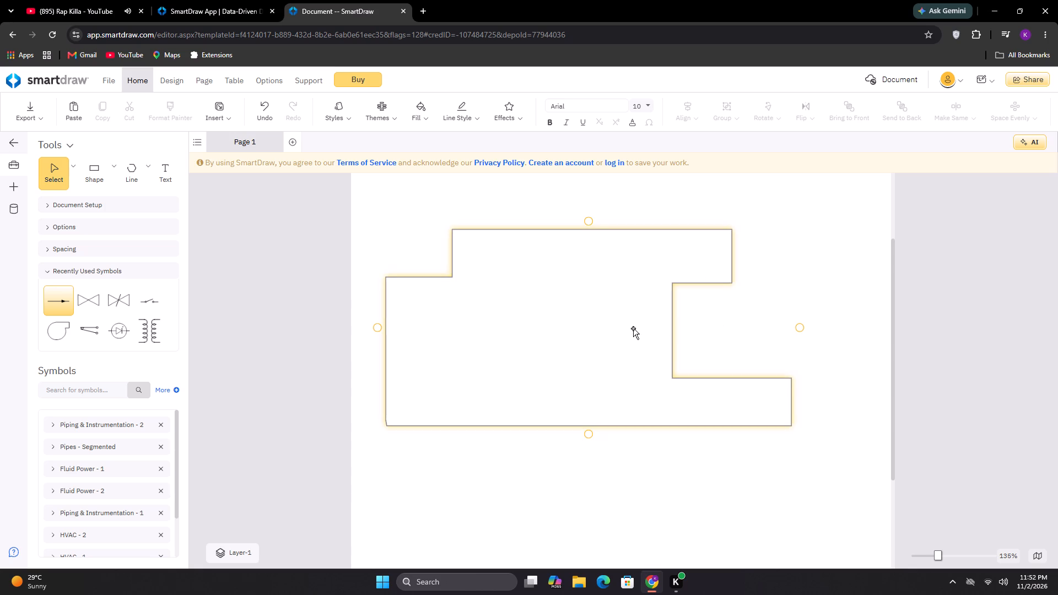
{"action": "left_click", "coordinate": [709, 333]}
Place a circle inside the outline's upper-right area, just left of the recess.
{"action": "left_click_drag", "start_coordinate": [890, 295], "coordinate": [911, 342]}
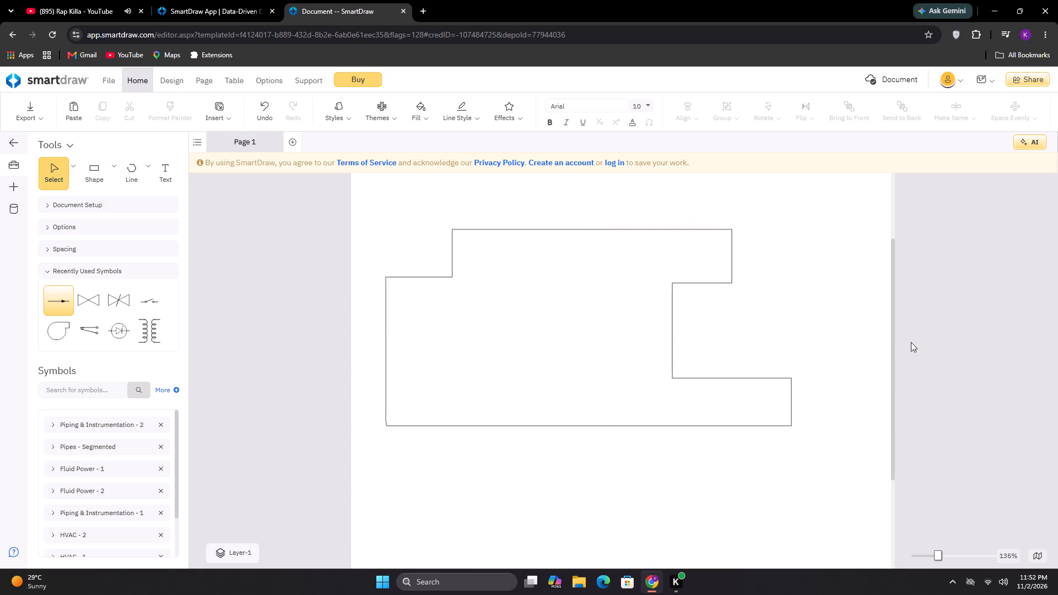
{"action": "left_click_drag", "start_coordinate": [892, 333], "coordinate": [893, 296]}
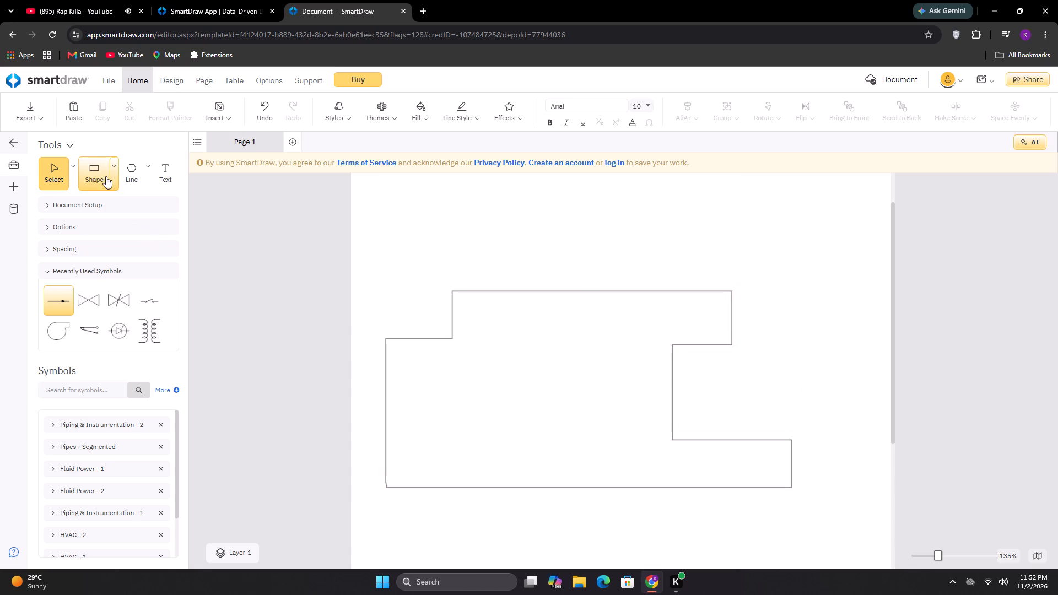
{"action": "left_click", "coordinate": [112, 181]}
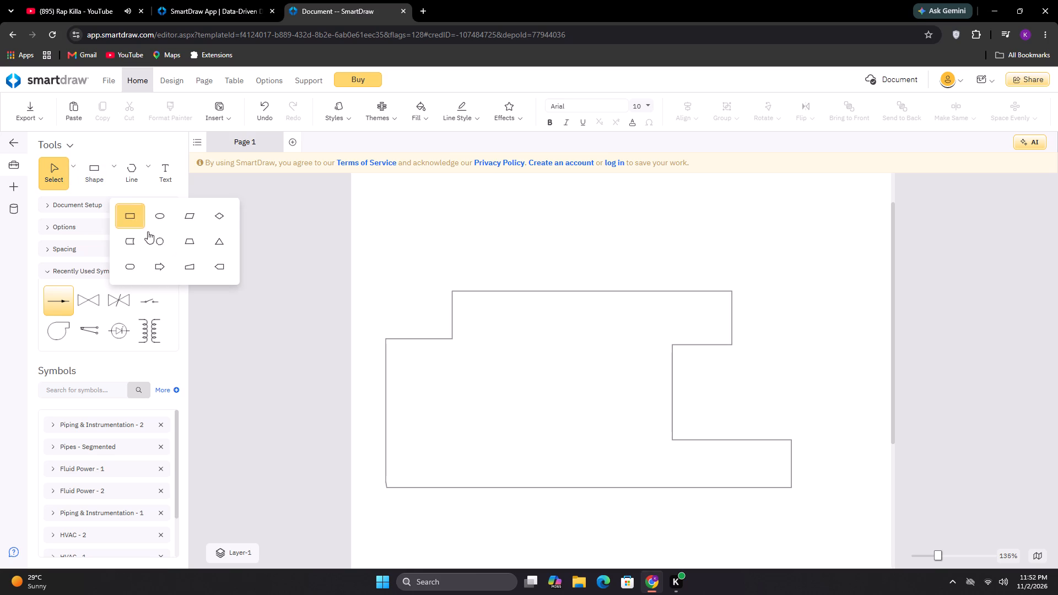
{"action": "left_click", "coordinate": [160, 245]}
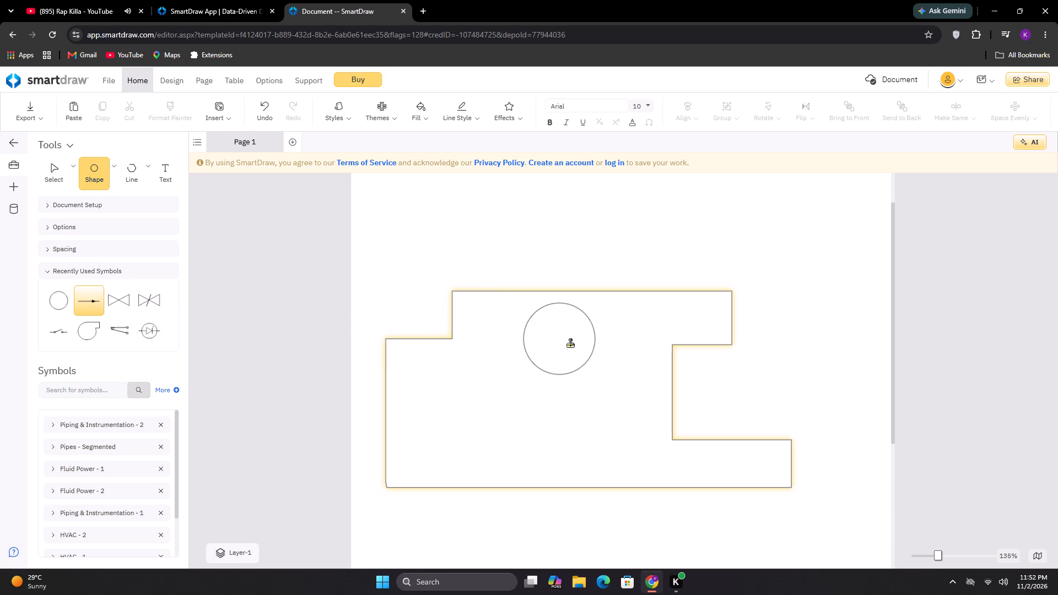
{"action": "left_click", "coordinate": [618, 344]}
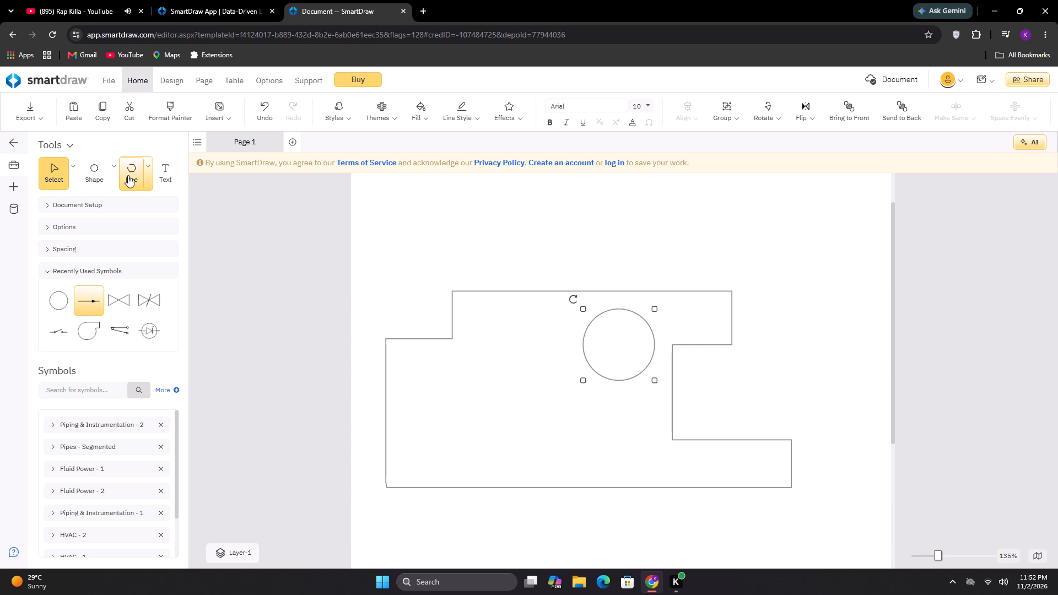
Place a second circle inside the outline near its lower-left corner.
{"action": "left_click", "coordinate": [114, 178]}
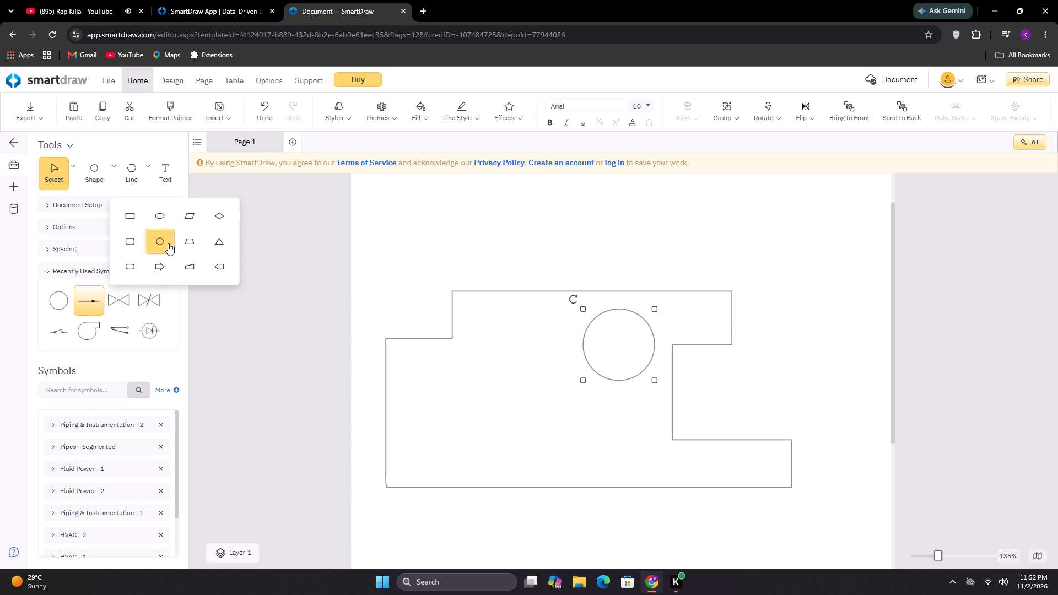
{"action": "left_click", "coordinate": [163, 241]}
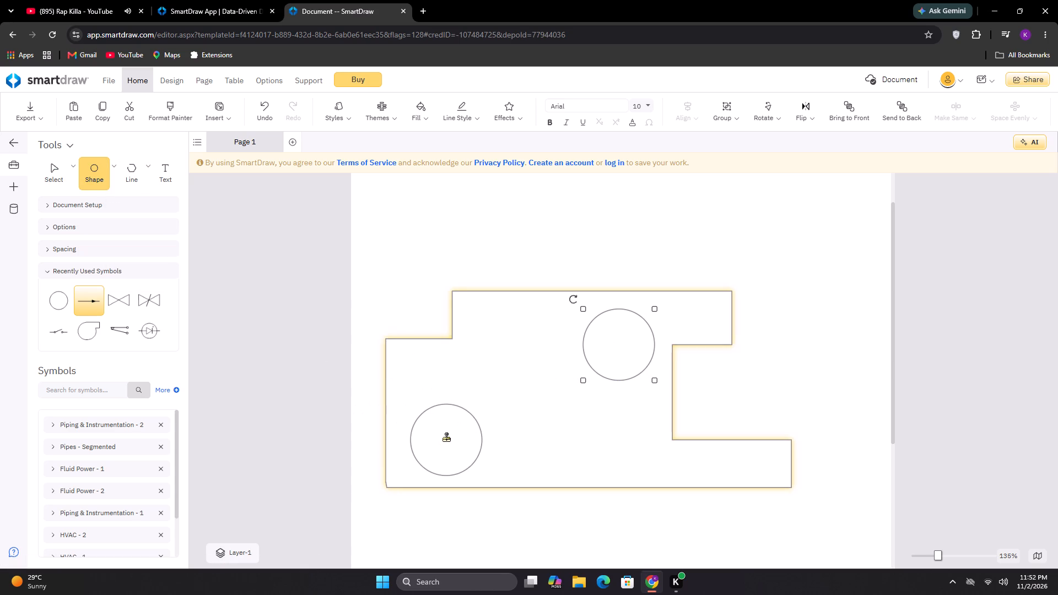
{"action": "left_click", "coordinate": [444, 433]}
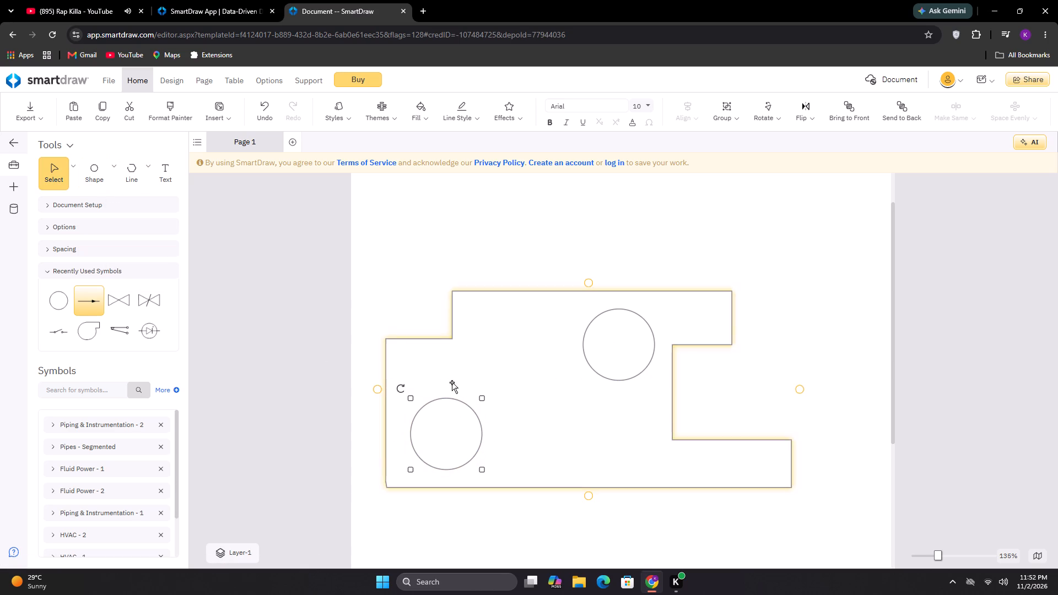
Shrink the upper-right circle to about two-thirds of its diameter and move it up and right, close below the outline's top edge.
{"action": "left_click", "coordinate": [429, 283]}
{"action": "left_click", "coordinate": [616, 356]}
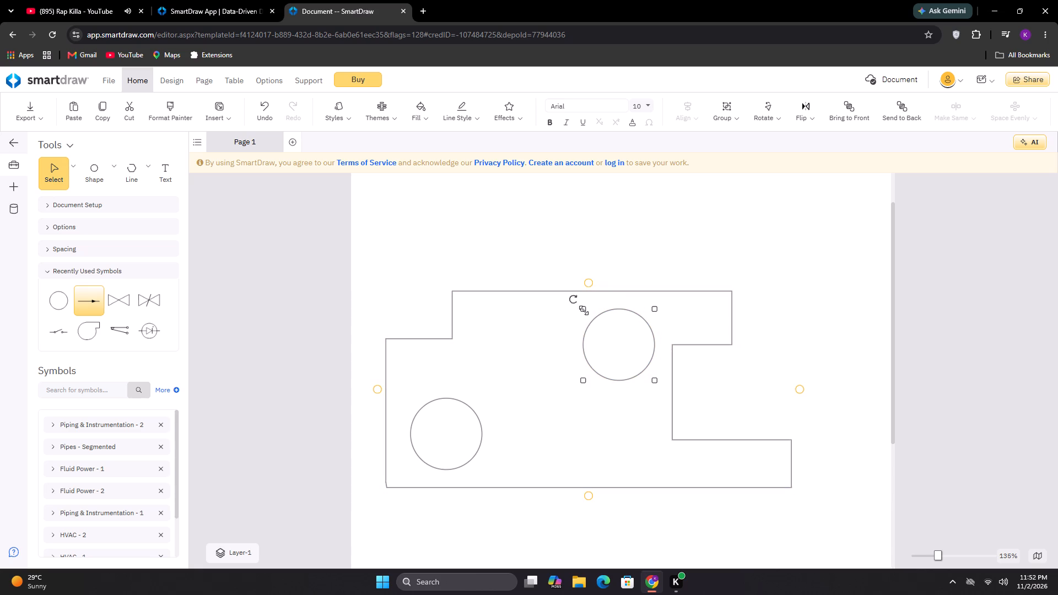
{"action": "left_click_drag", "start_coordinate": [584, 310], "coordinate": [606, 324]}
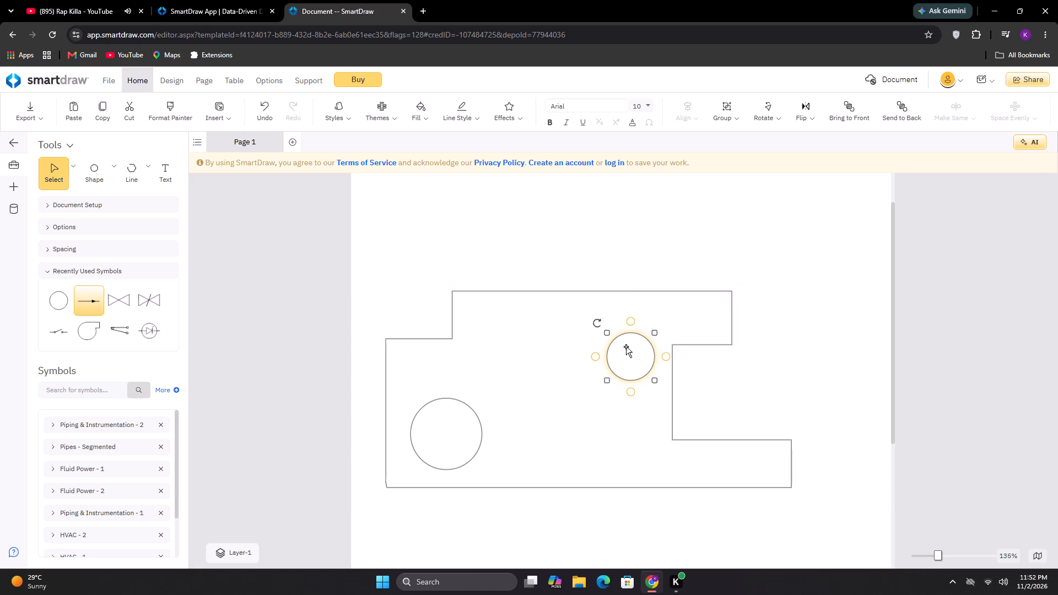
{"action": "left_click_drag", "start_coordinate": [631, 358], "coordinate": [635, 331]}
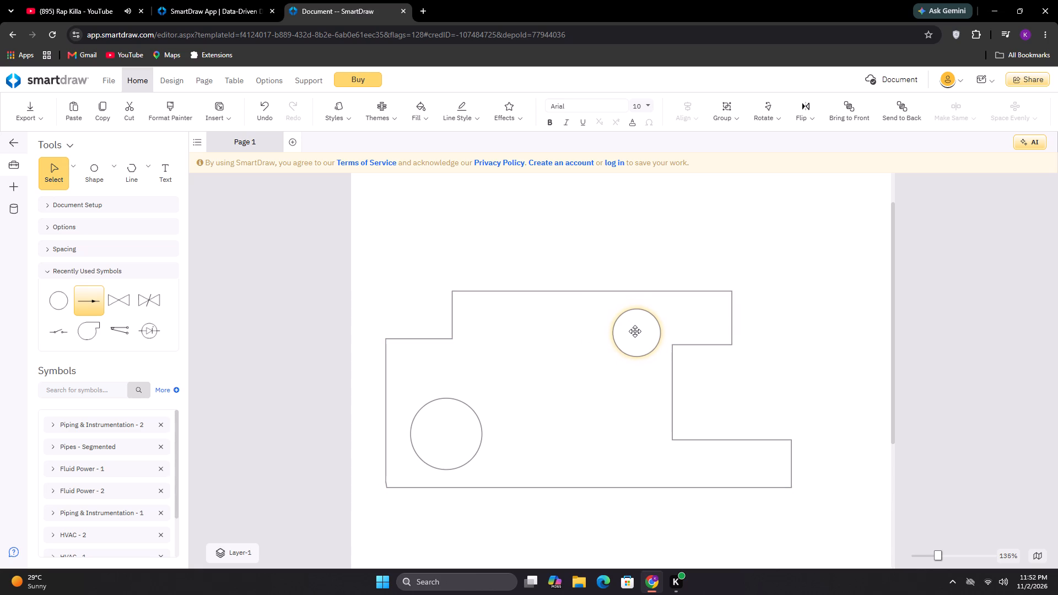
{"action": "left_click_drag", "start_coordinate": [635, 331], "coordinate": [639, 327]}
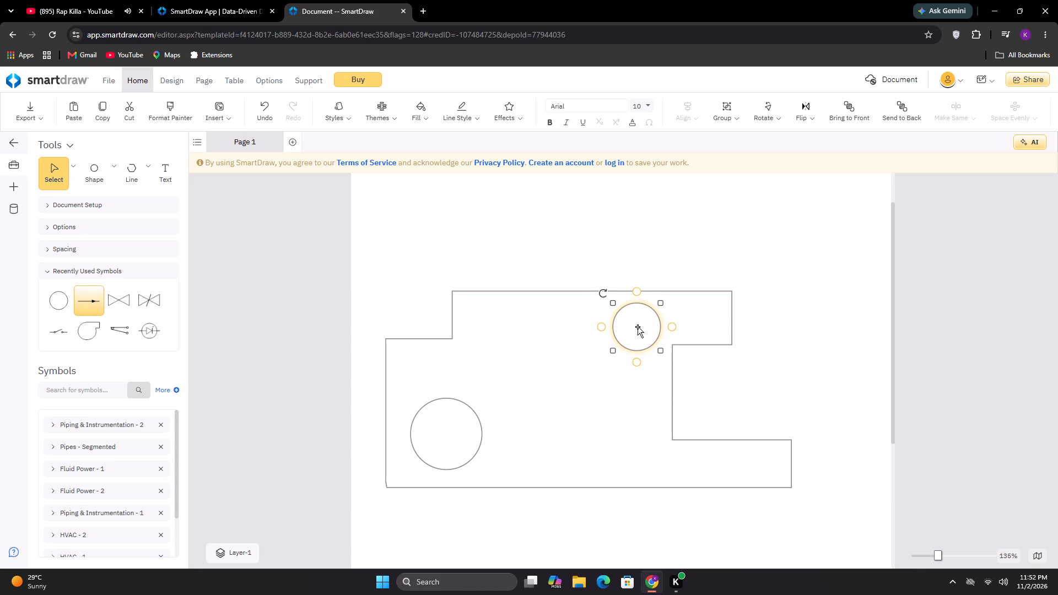
{"action": "left_click", "coordinate": [582, 261]}
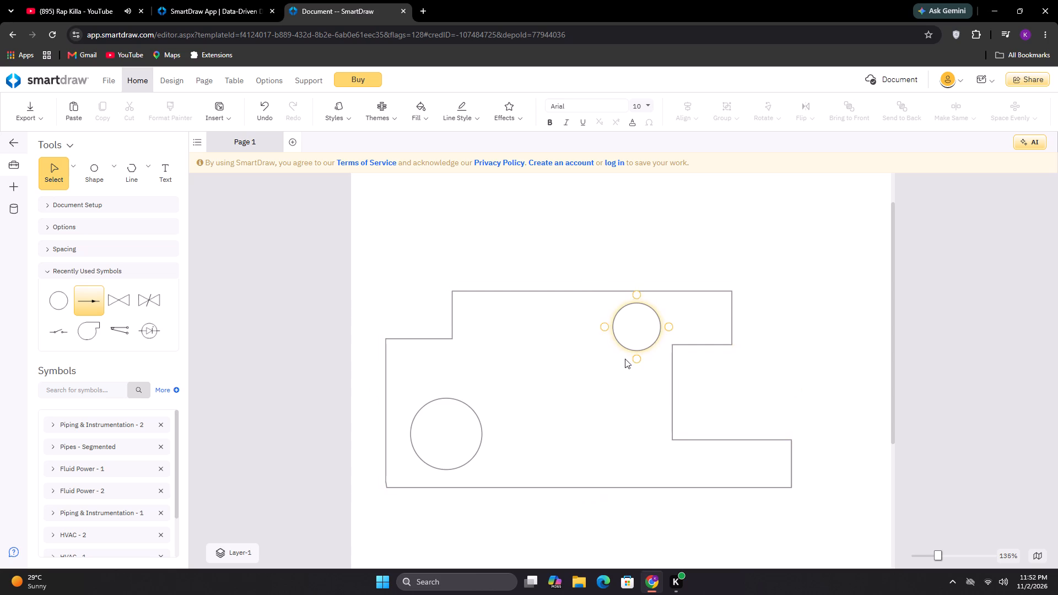
Move the large lower-left circle slightly right, away from the outline's left edge.
{"action": "left_click_drag", "start_coordinate": [441, 444], "coordinate": [468, 443]}
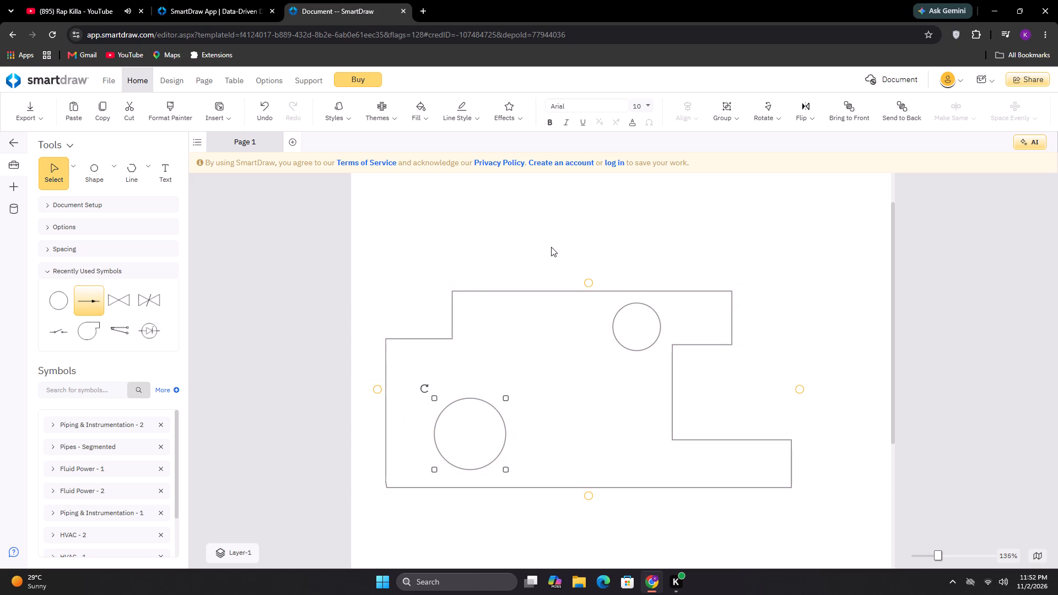
{"action": "left_click", "coordinate": [545, 239]}
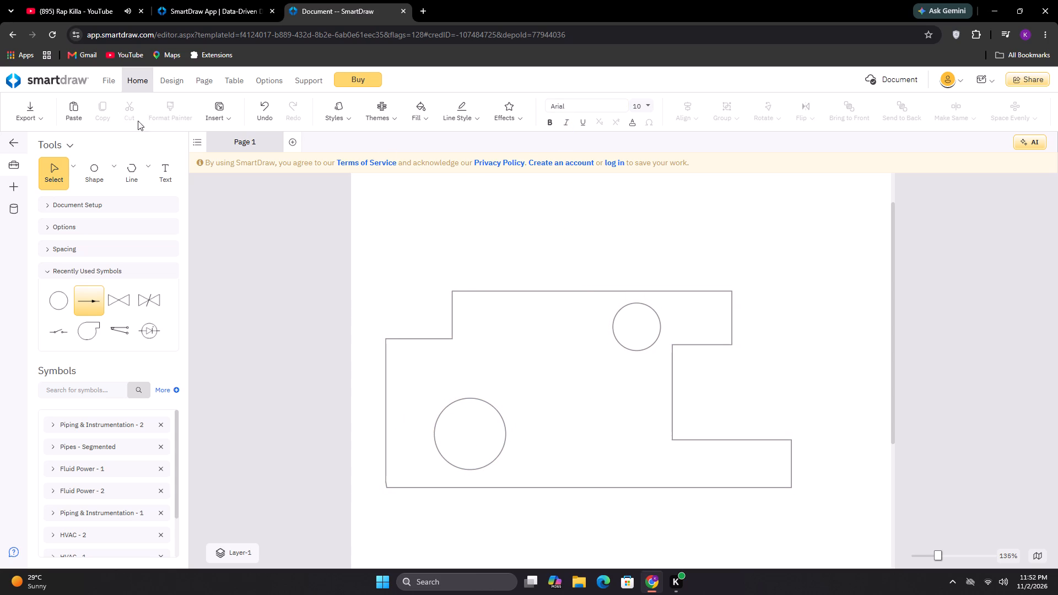
Draw a closed C-shaped outline, open on its left side, to the right of the first part with the Polygon Line tool.
{"action": "left_click", "coordinate": [141, 174]}
{"action": "left_click", "coordinate": [150, 176]}
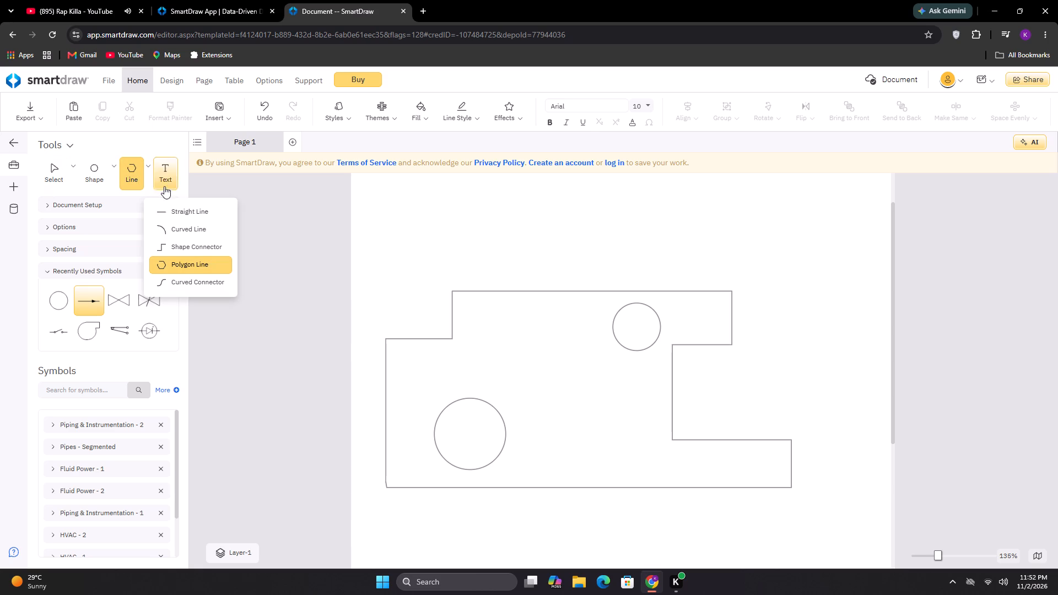
{"action": "left_click", "coordinate": [210, 259]}
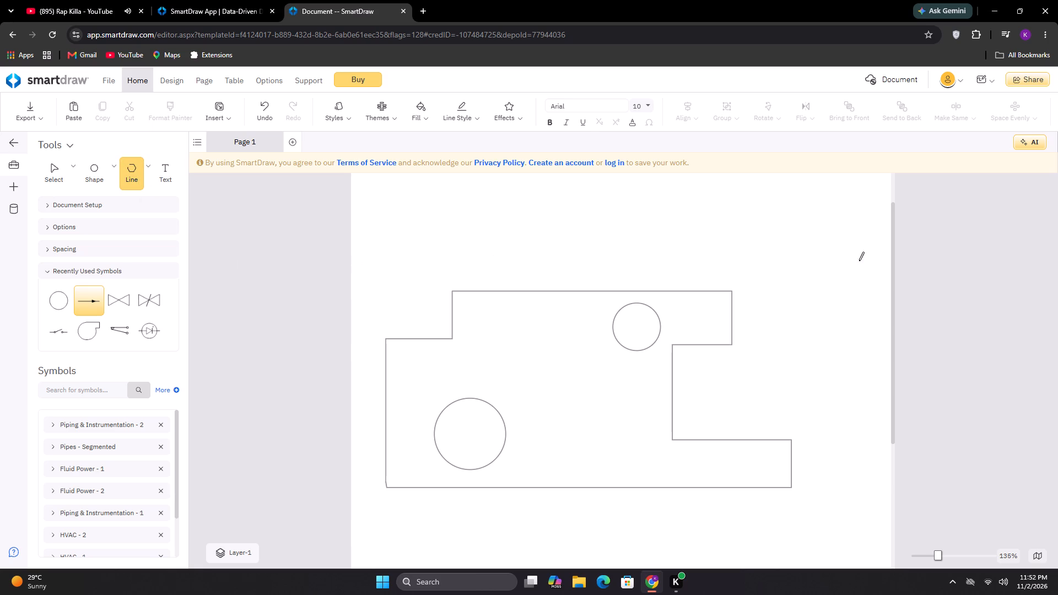
{"action": "left_click_drag", "start_coordinate": [892, 264], "coordinate": [895, 274]}
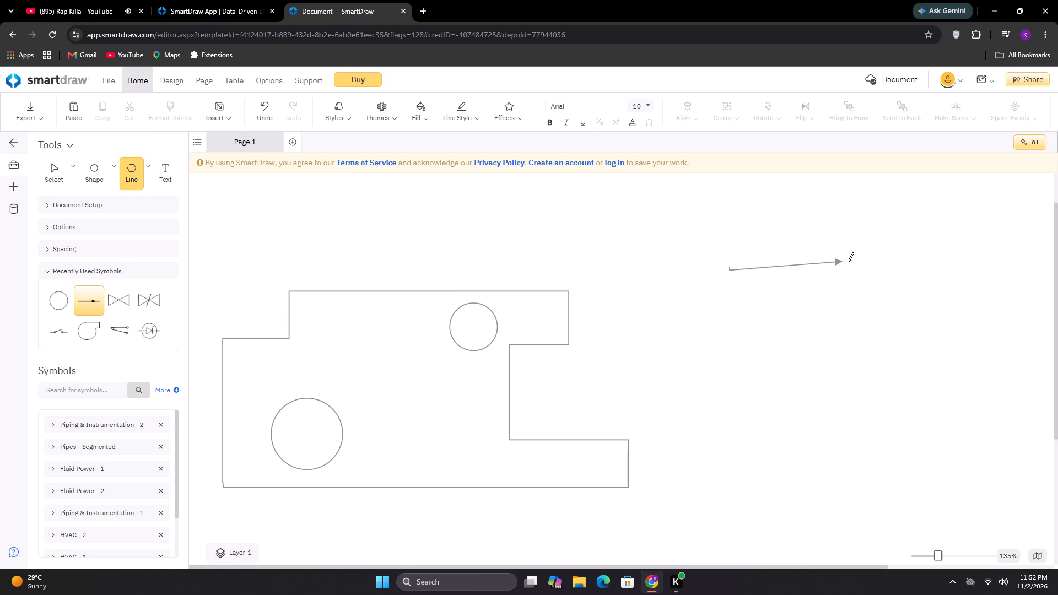
{"action": "left_click", "coordinate": [1001, 279]}
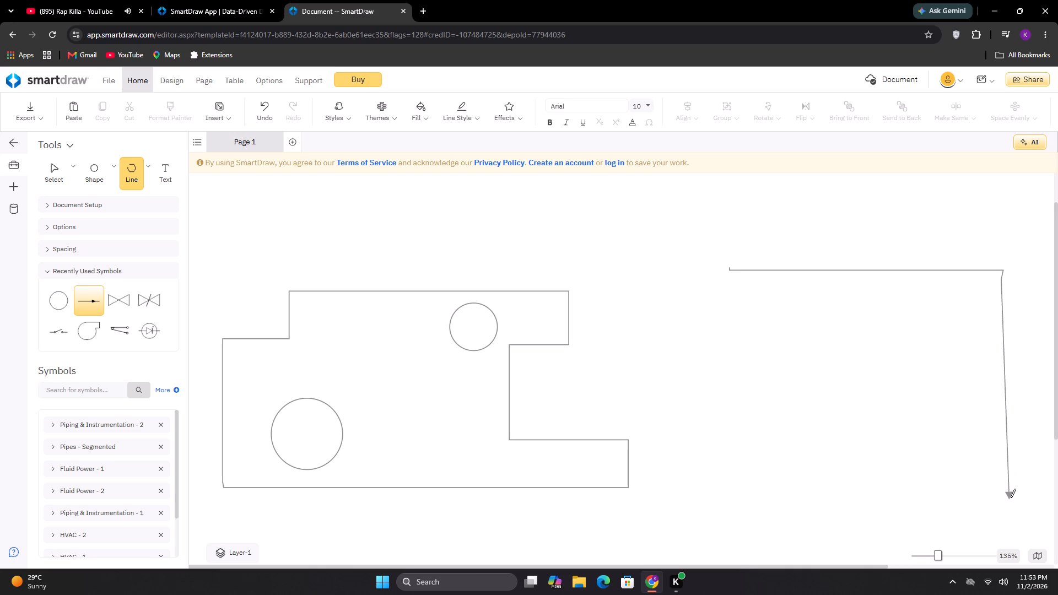
{"action": "left_click", "coordinate": [1011, 497]}
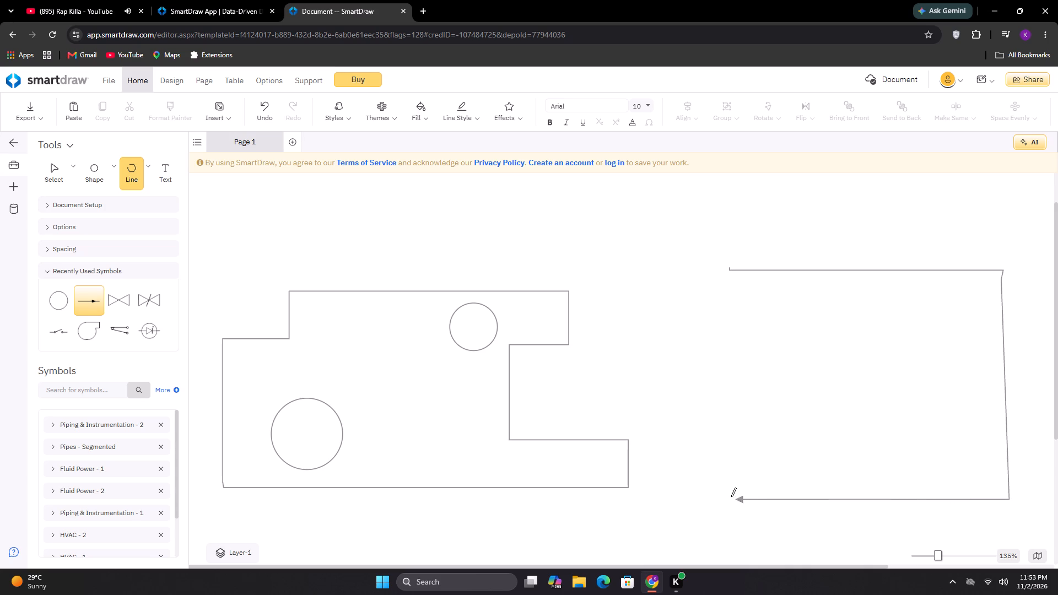
{"action": "left_click", "coordinate": [728, 495]}
{"action": "left_click", "coordinate": [730, 440]}
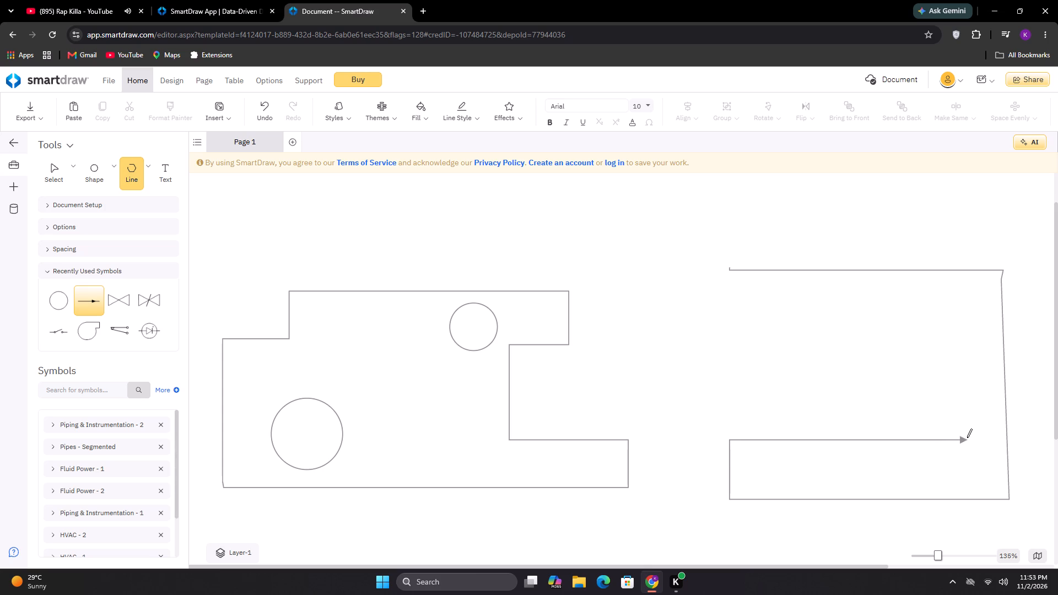
{"action": "left_click", "coordinate": [953, 435]}
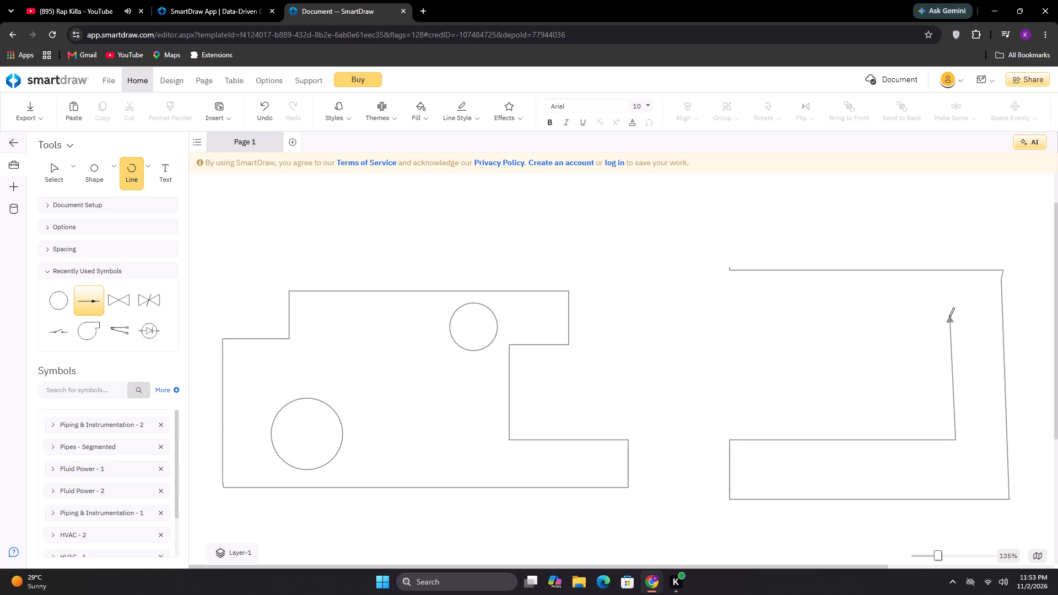
{"action": "left_click", "coordinate": [949, 316]}
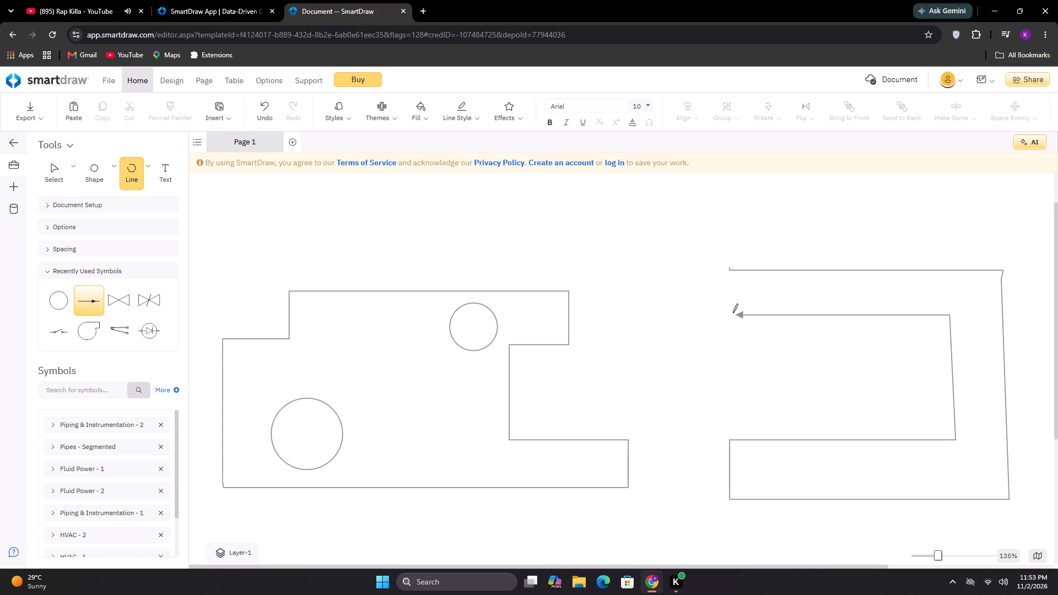
{"action": "left_click", "coordinate": [732, 313]}
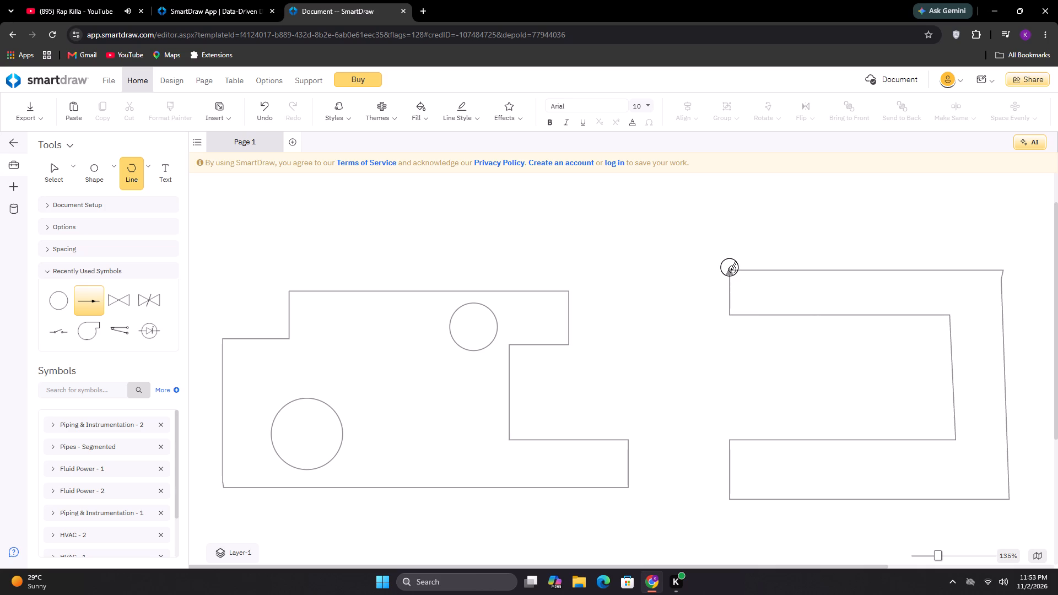
{"action": "left_click", "coordinate": [731, 270]}
{"action": "left_click", "coordinate": [771, 247]}
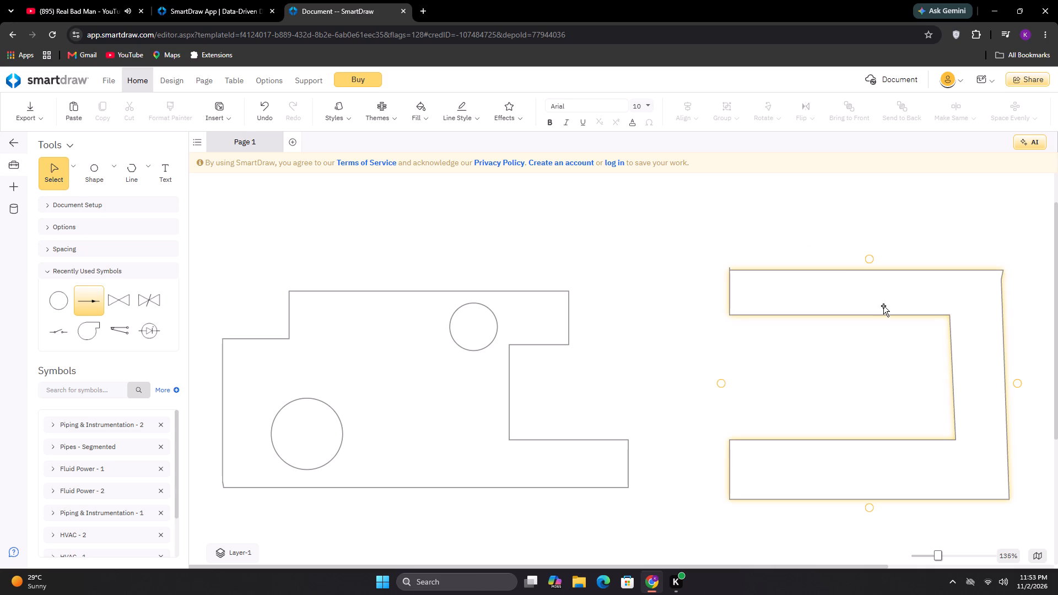
Move the C-shaped outline left and up so its bottom edge lines up with the first part's bottom edge.
{"action": "left_click_drag", "start_coordinate": [883, 306], "coordinate": [860, 300]}
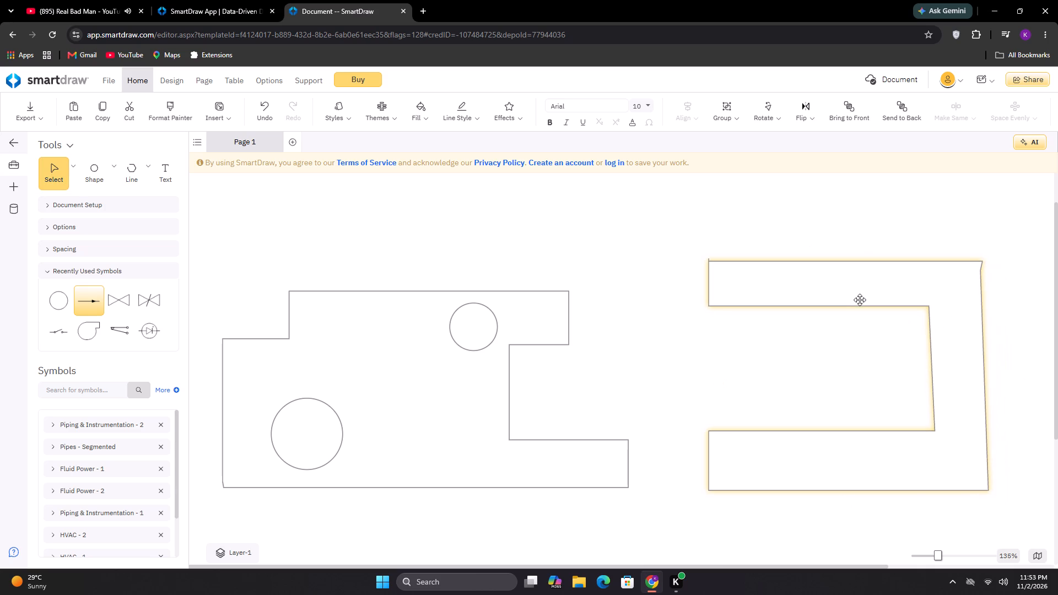
{"action": "left_click_drag", "start_coordinate": [860, 300], "coordinate": [860, 296]}
{"action": "left_click", "coordinate": [823, 341]}
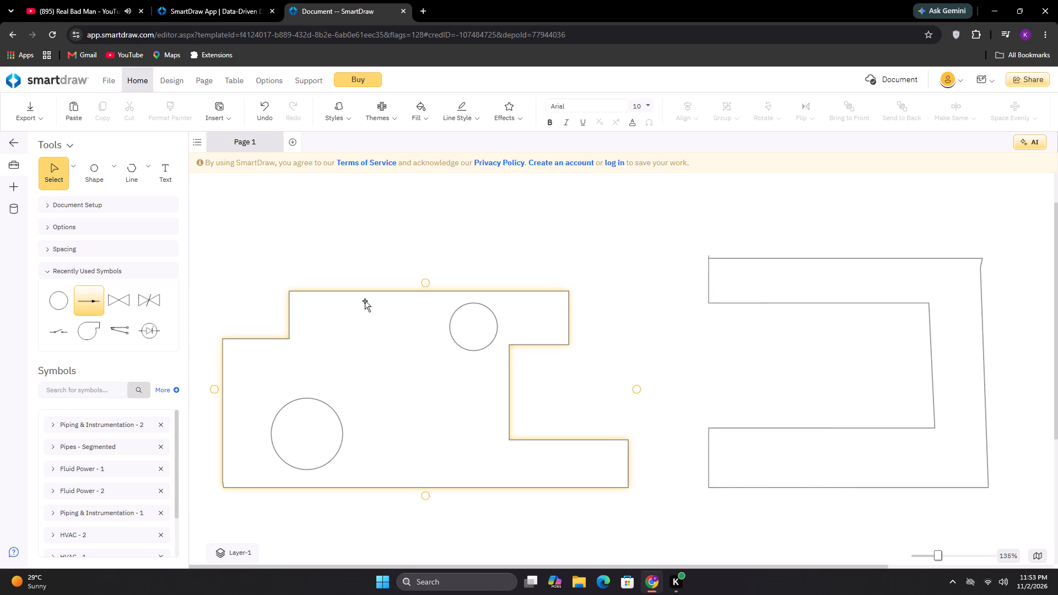
Draw a vertical polygon line across the C-shape's opening, from the lower arm's inner edge up to the upper arm's inner edge.
{"action": "left_click", "coordinate": [149, 177]}
{"action": "left_click", "coordinate": [182, 269]}
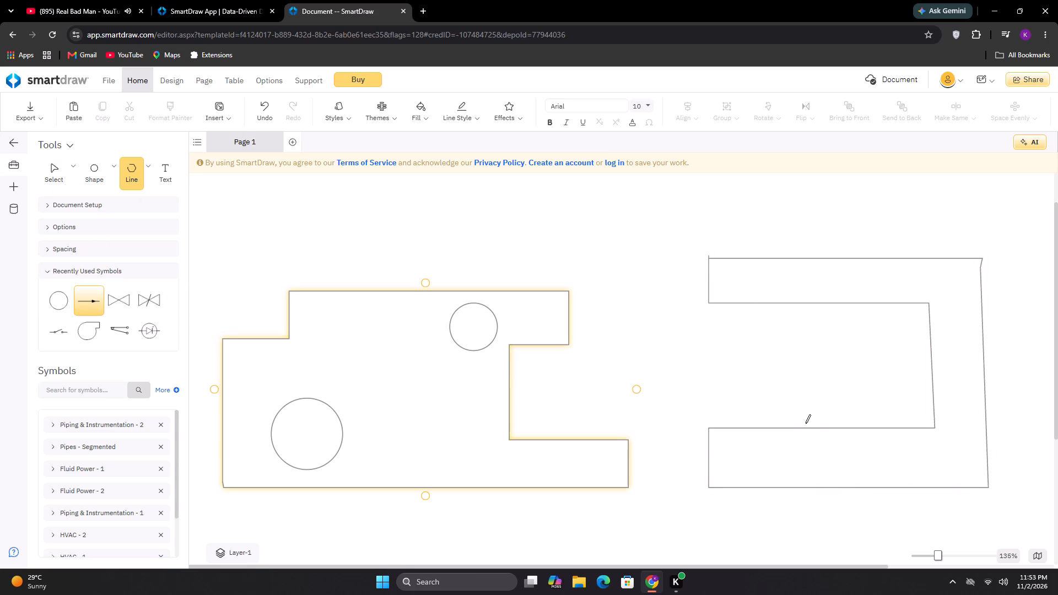
{"action": "left_click", "coordinate": [789, 428]}
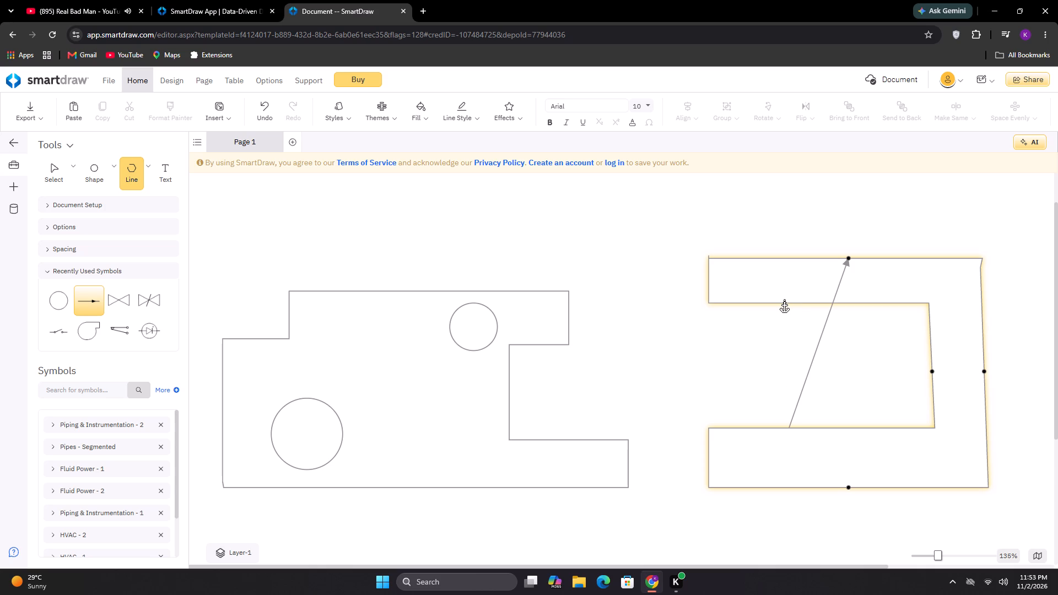
{"action": "key", "text": "Escape"}
{"action": "left_click", "coordinate": [793, 296]}
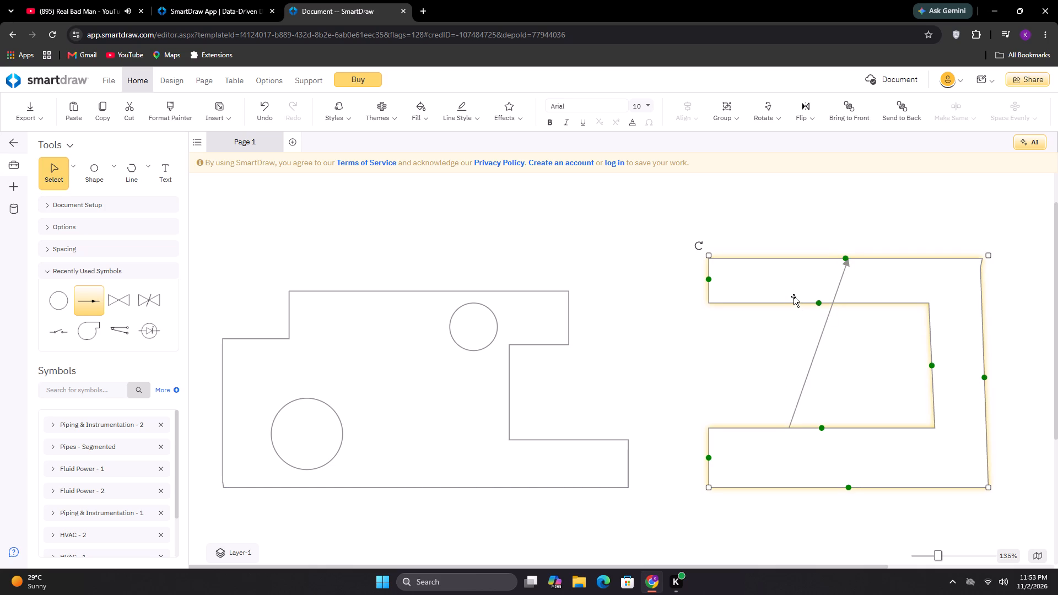
{"action": "right_click", "coordinate": [793, 296]}
{"action": "left_click", "coordinate": [828, 353]}
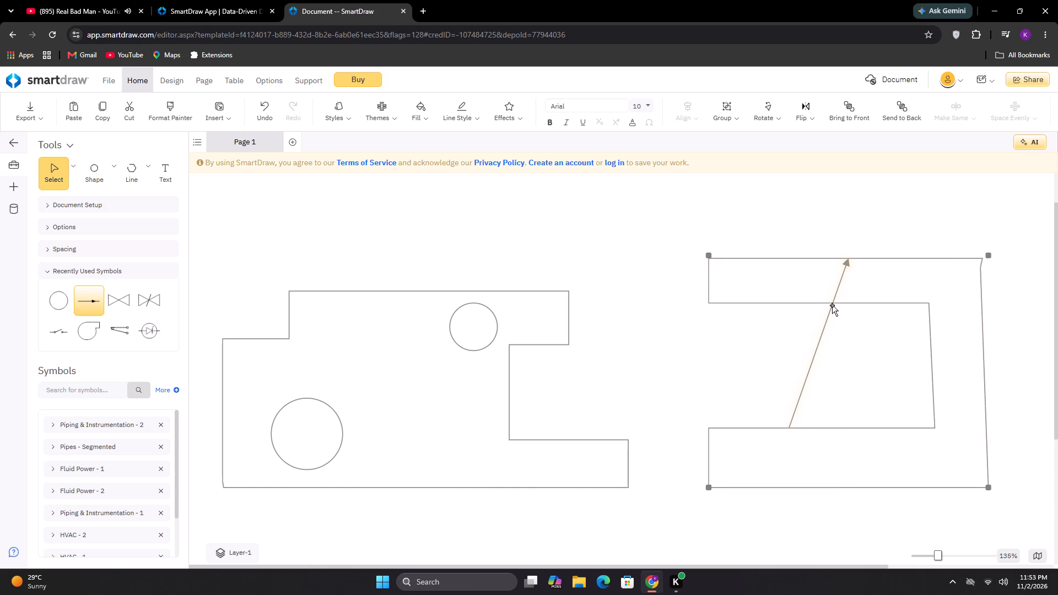
{"action": "left_click", "coordinate": [832, 305]}
{"action": "left_click_drag", "start_coordinate": [849, 256], "coordinate": [849, 255]}
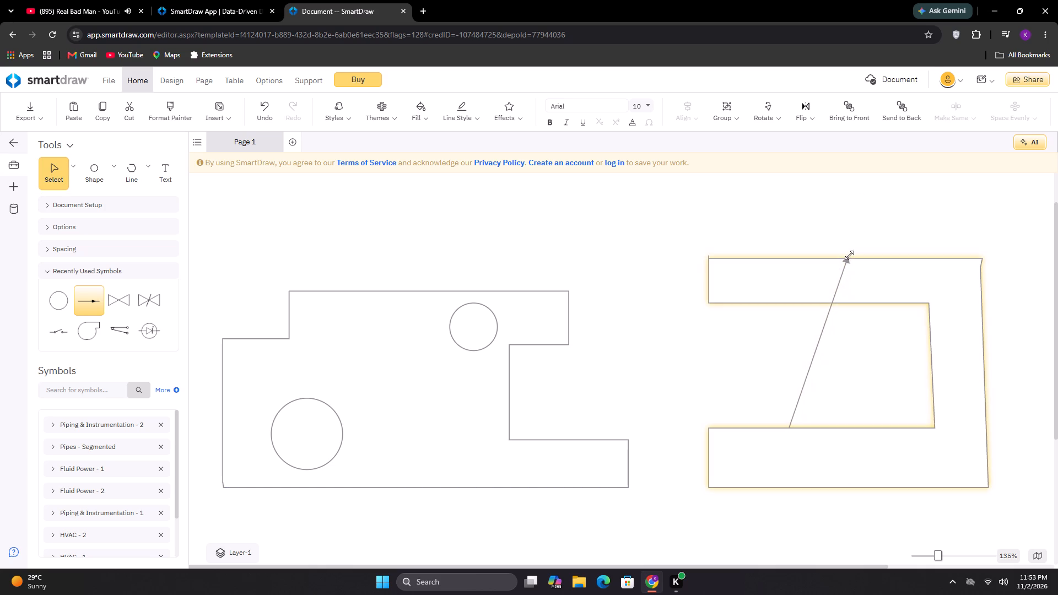
{"action": "left_click_drag", "start_coordinate": [849, 255], "coordinate": [791, 302]}
{"action": "left_click", "coordinate": [803, 344]}
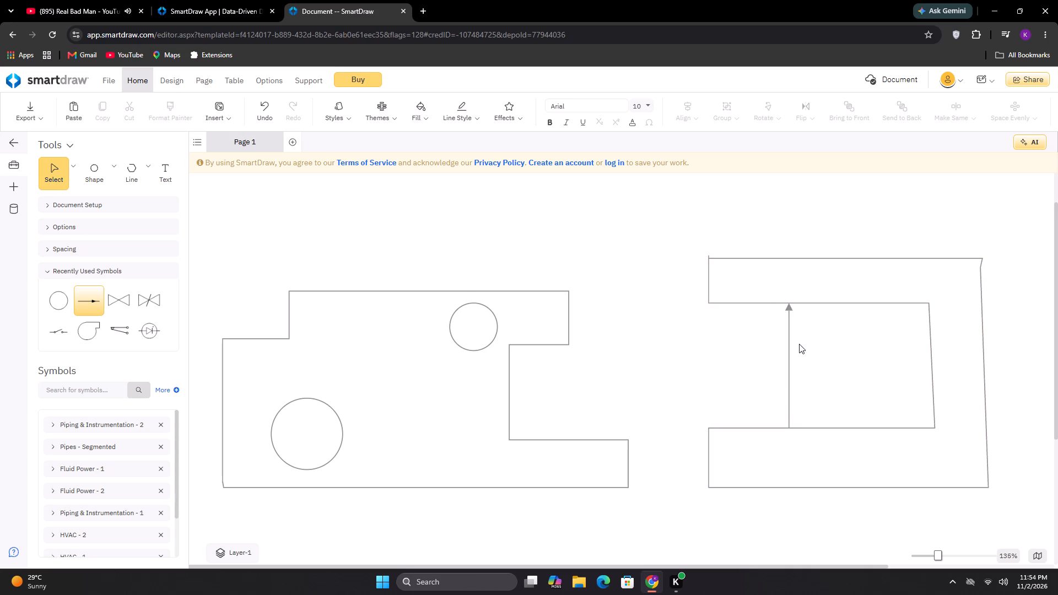
Add two more evenly spaced vertical lines across the C-shape's opening, to the right of the first, using one polygon line.
{"action": "left_click", "coordinate": [137, 174]}
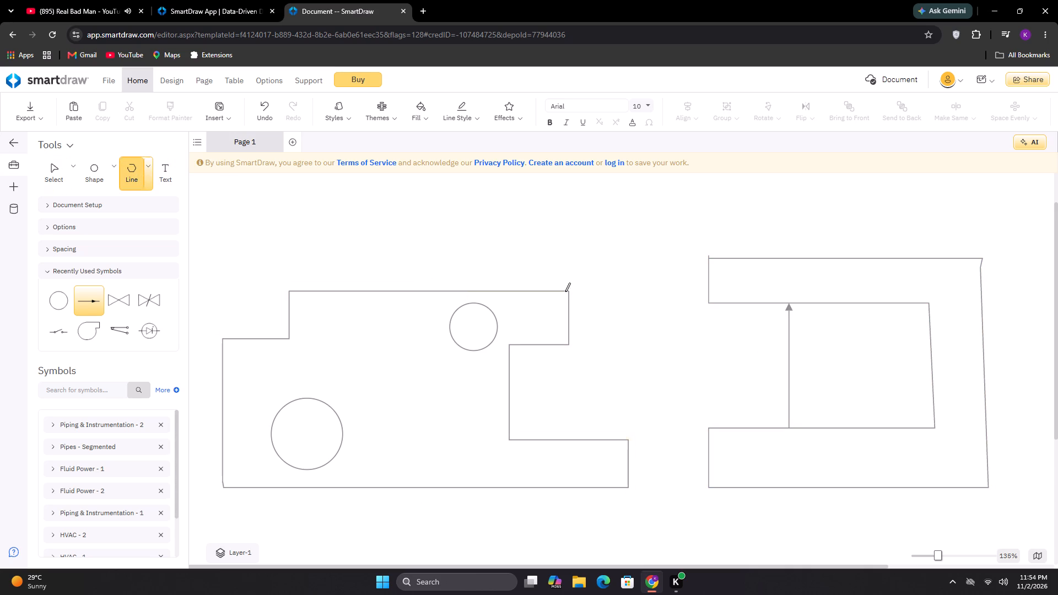
{"action": "left_click", "coordinate": [789, 304]}
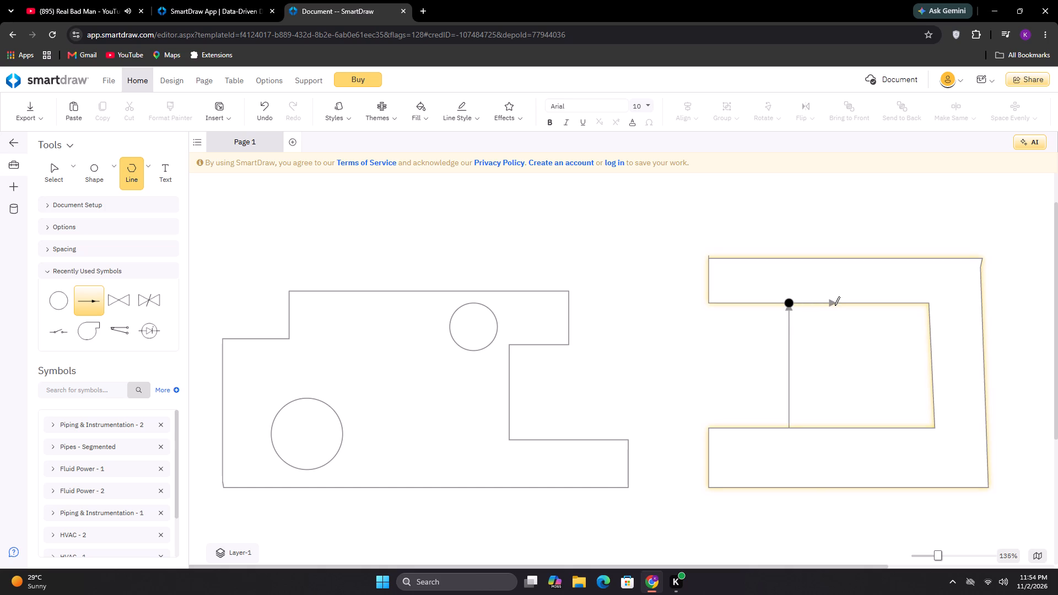
{"action": "left_click", "coordinate": [835, 305]}
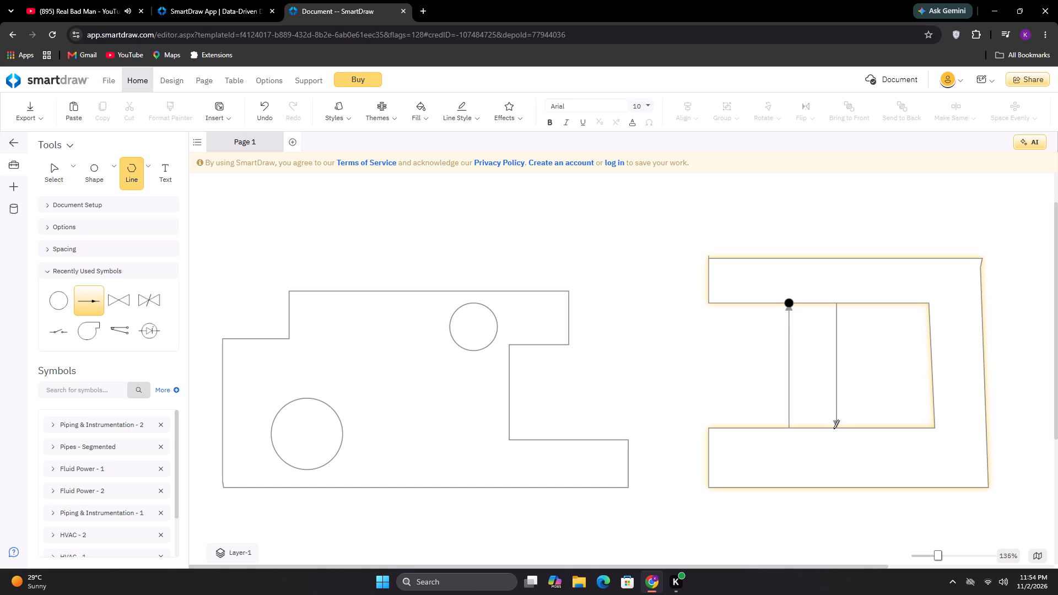
{"action": "left_click", "coordinate": [834, 429]}
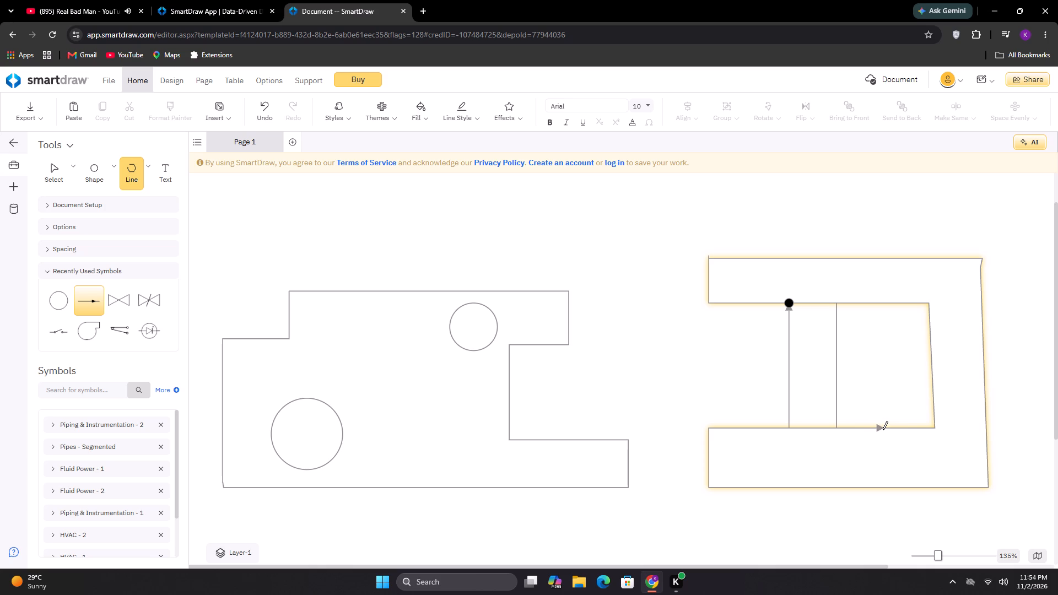
{"action": "left_click", "coordinate": [883, 428]}
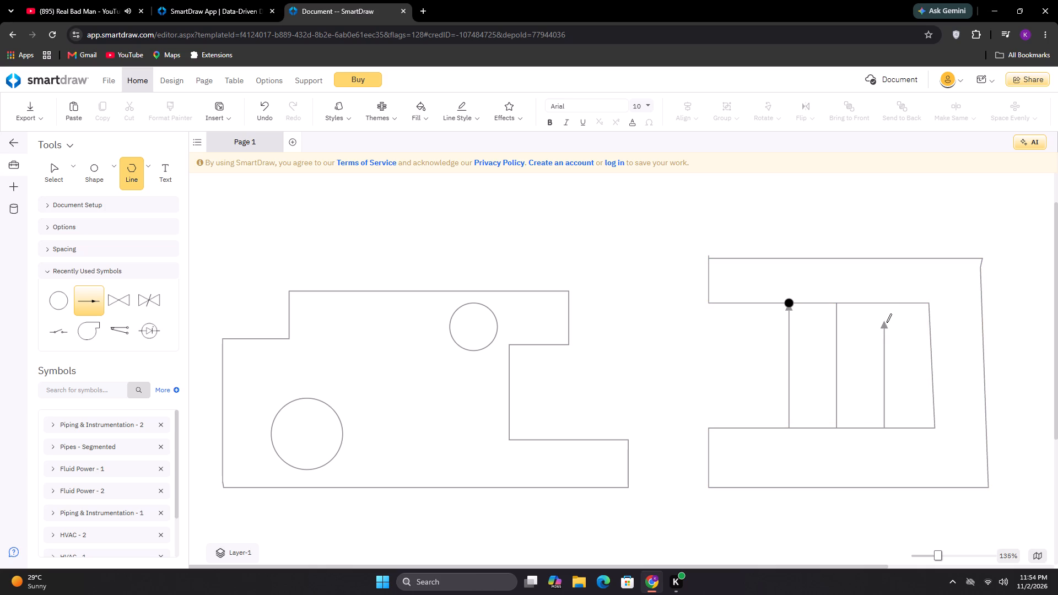
{"action": "left_click", "coordinate": [884, 304]}
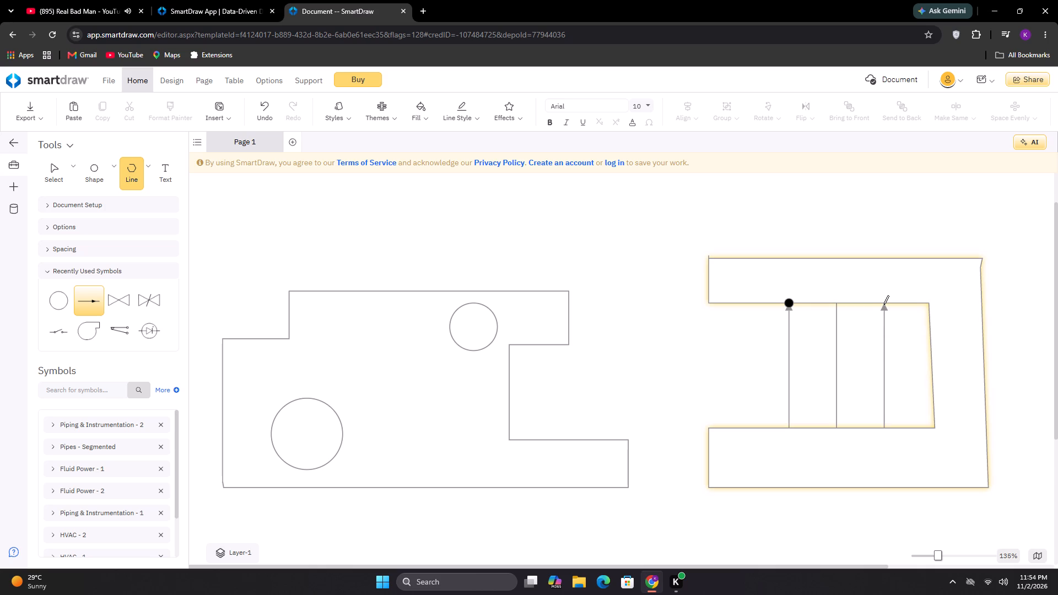
{"action": "key", "text": "Escape"}
{"action": "left_click", "coordinate": [932, 293]}
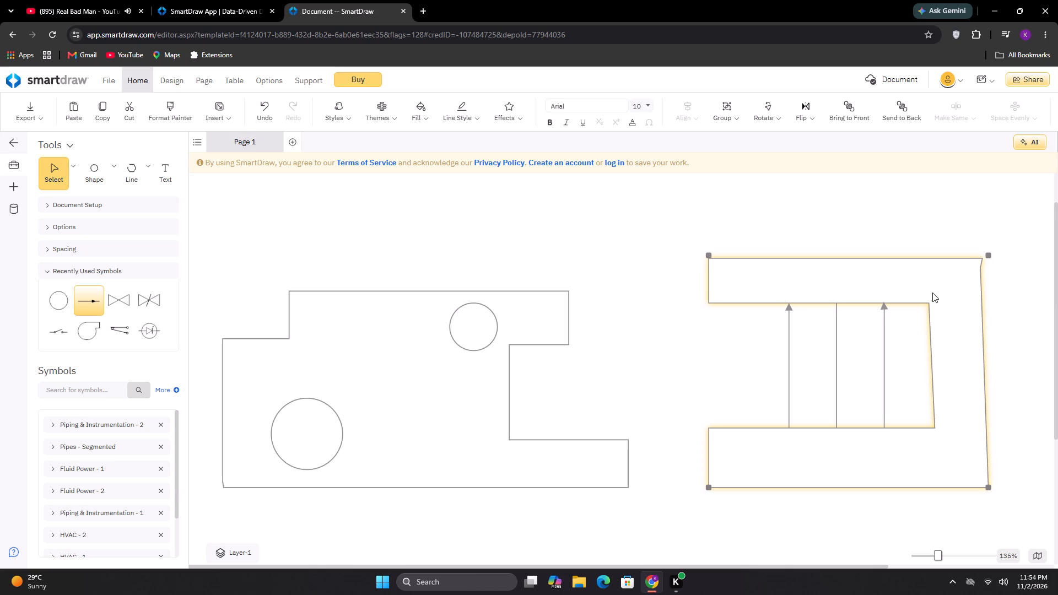
Draw a closed upright rectangle with the Polygon Line tool at the upper arm's left end, extending slightly above and below the arm.
{"action": "left_click", "coordinate": [138, 172]}
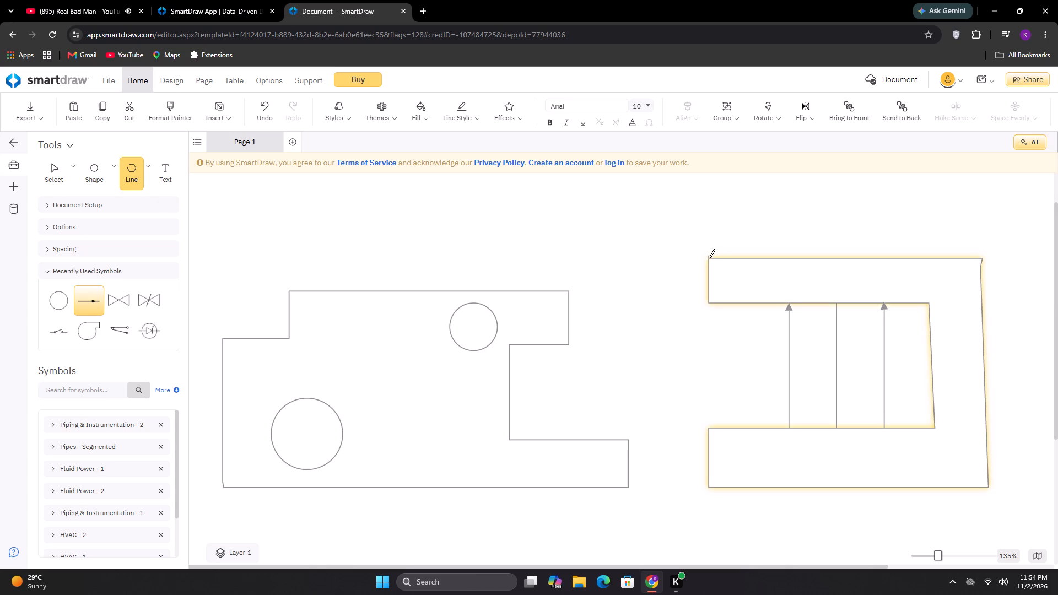
{"action": "left_click", "coordinate": [709, 315]}
{"action": "left_click", "coordinate": [710, 239]}
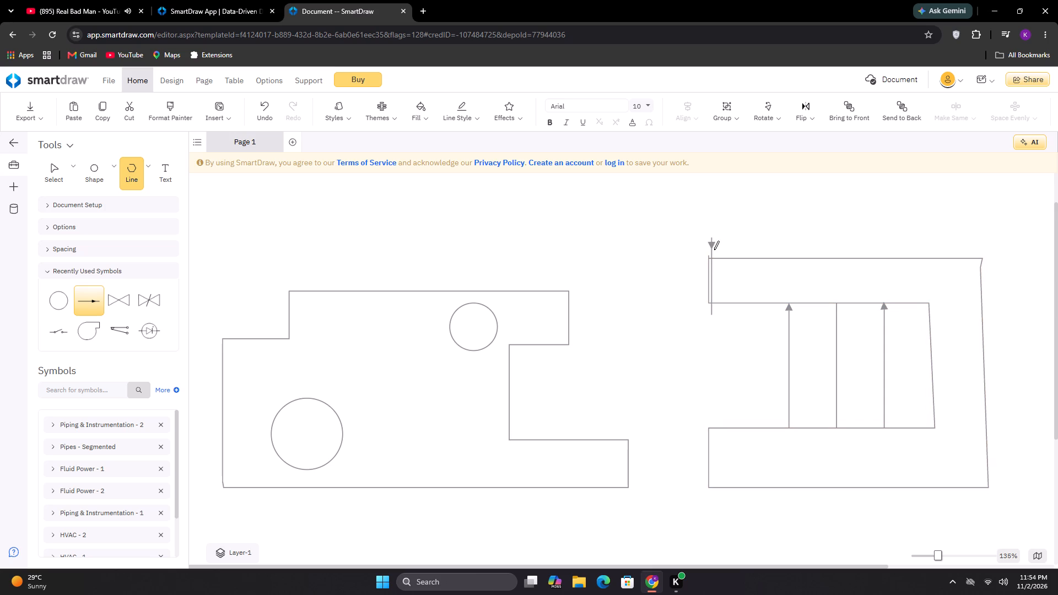
{"action": "left_click", "coordinate": [655, 236]}
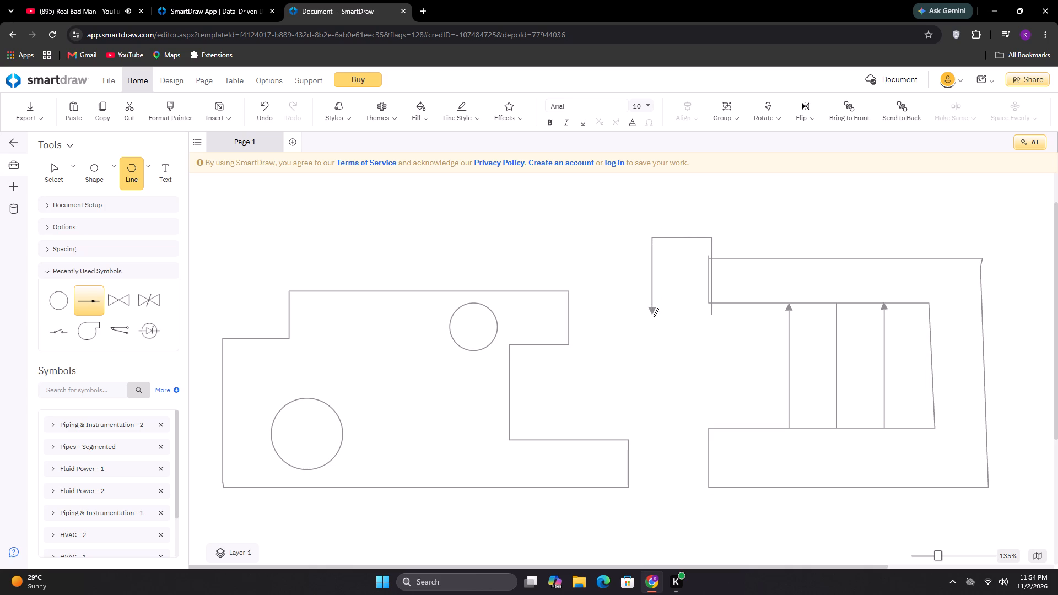
{"action": "left_click", "coordinate": [655, 317]}
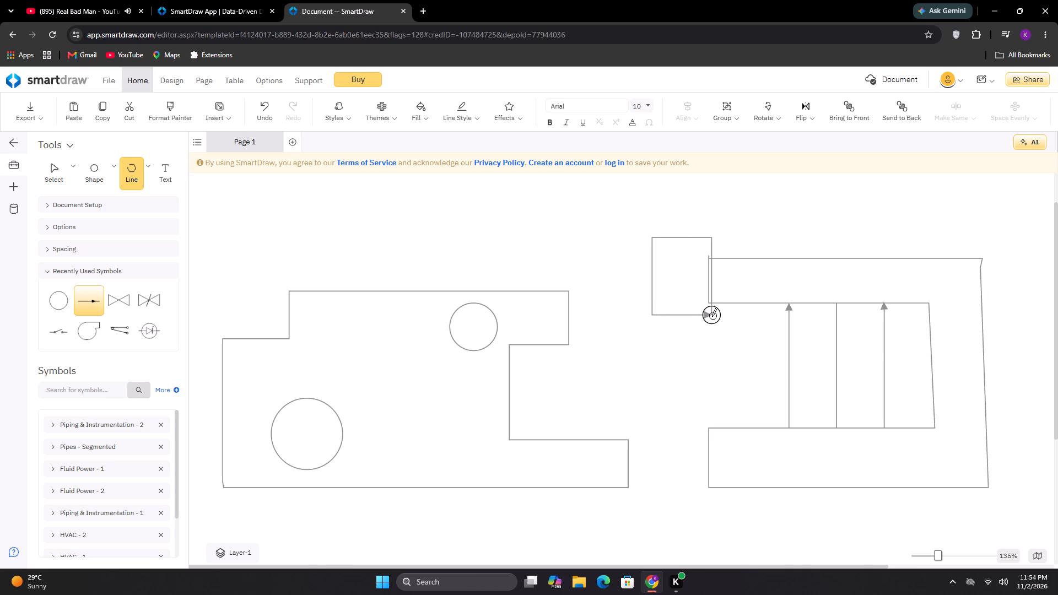
{"action": "left_click", "coordinate": [712, 316]}
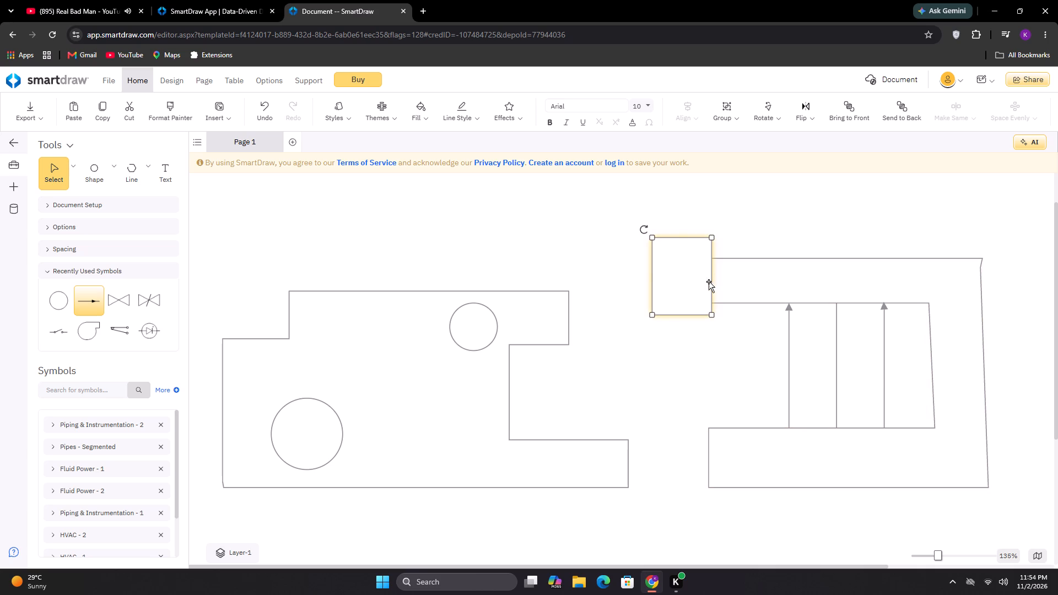
{"action": "left_click", "coordinate": [708, 282]}
{"action": "left_click", "coordinate": [743, 246]}
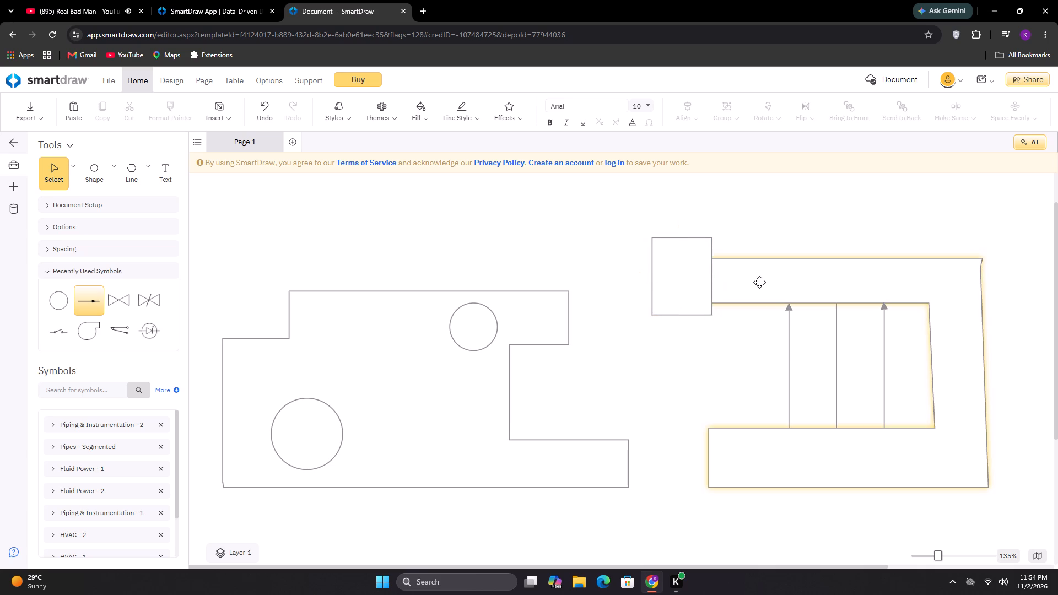
{"action": "left_click_drag", "start_coordinate": [759, 282], "coordinate": [766, 283]}
{"action": "left_click", "coordinate": [733, 327]}
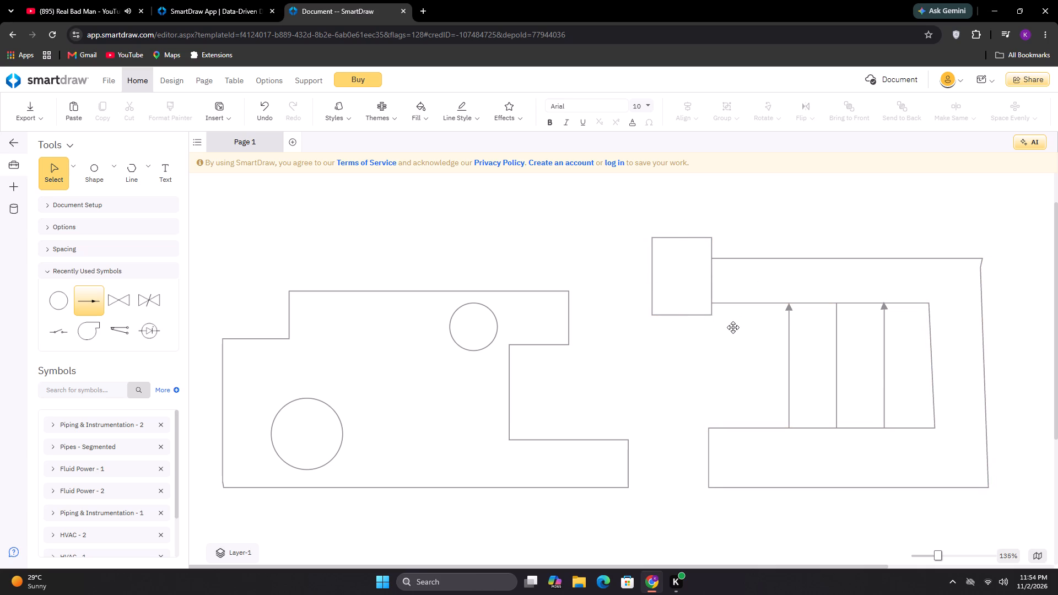
Draw a second closed upright rectangle with the line tool at the lower arm's left end, extending slightly above and below the arm.
{"action": "left_click", "coordinate": [138, 177]}
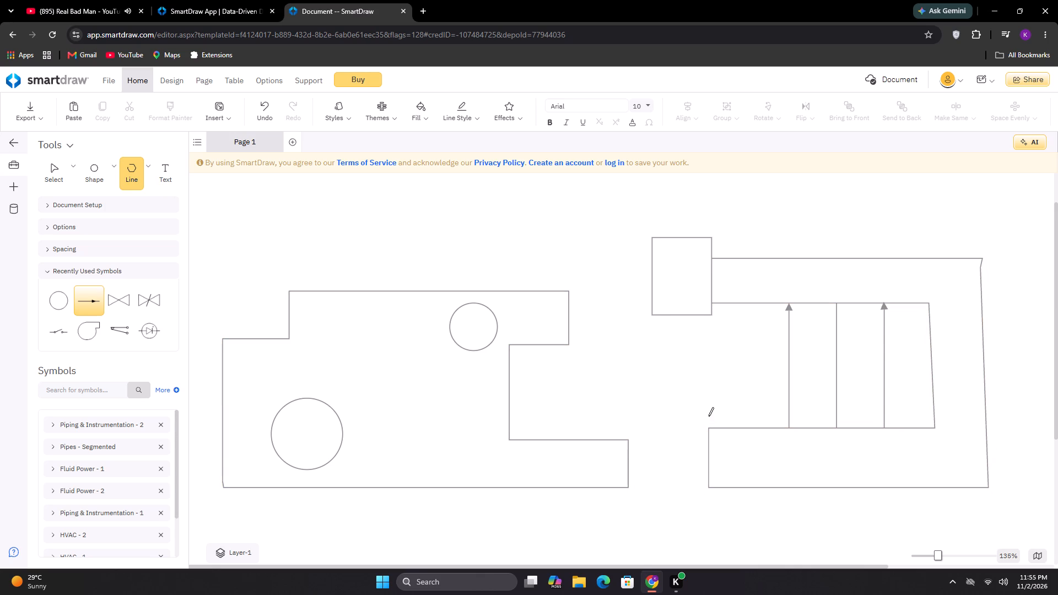
{"action": "left_click", "coordinate": [709, 414]}
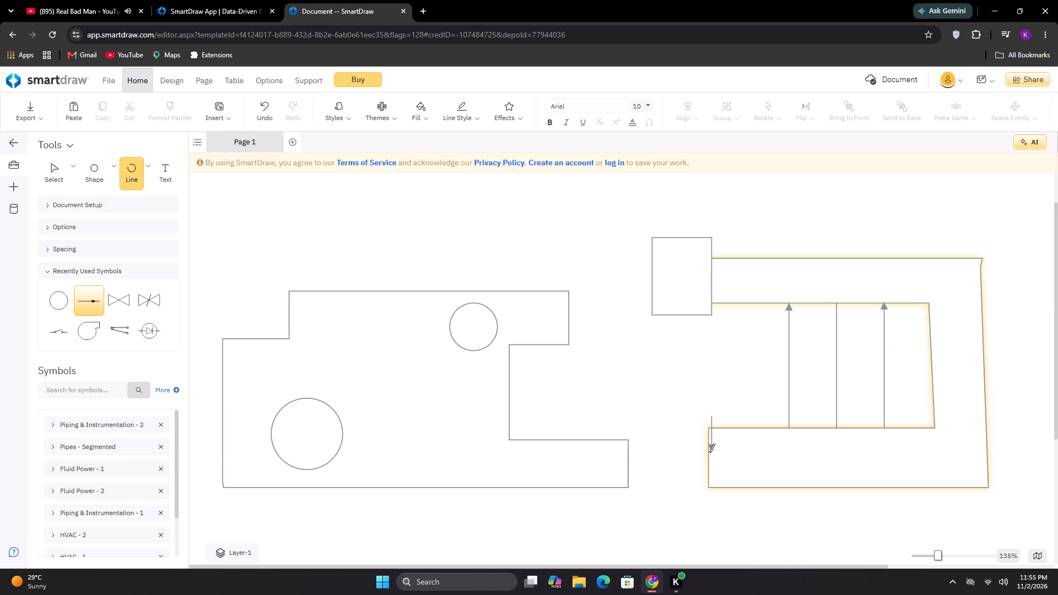
{"action": "left_click", "coordinate": [710, 509]}
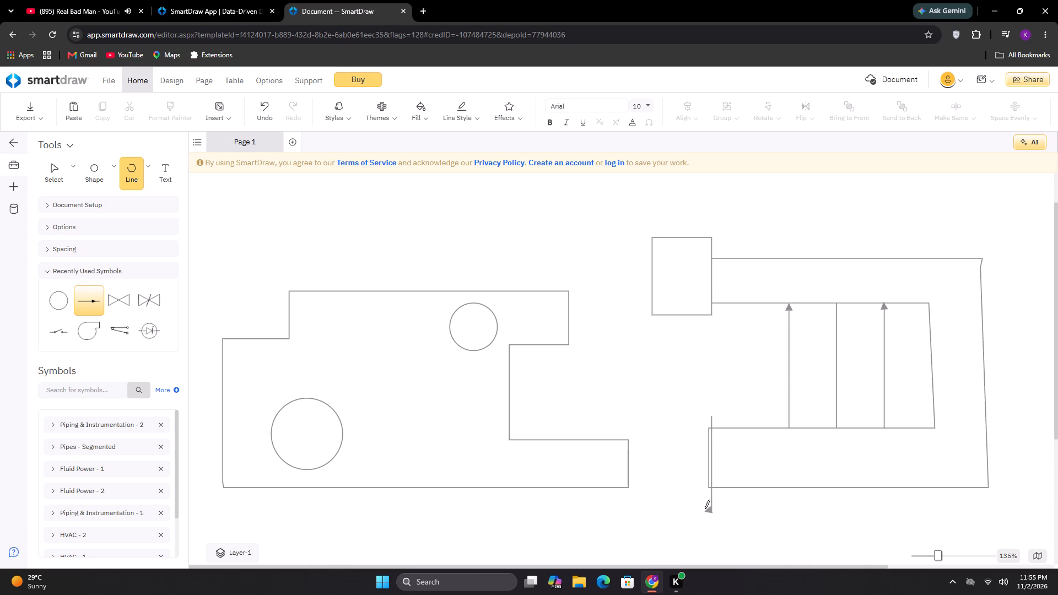
{"action": "left_click", "coordinate": [660, 510]}
{"action": "left_click", "coordinate": [655, 418]}
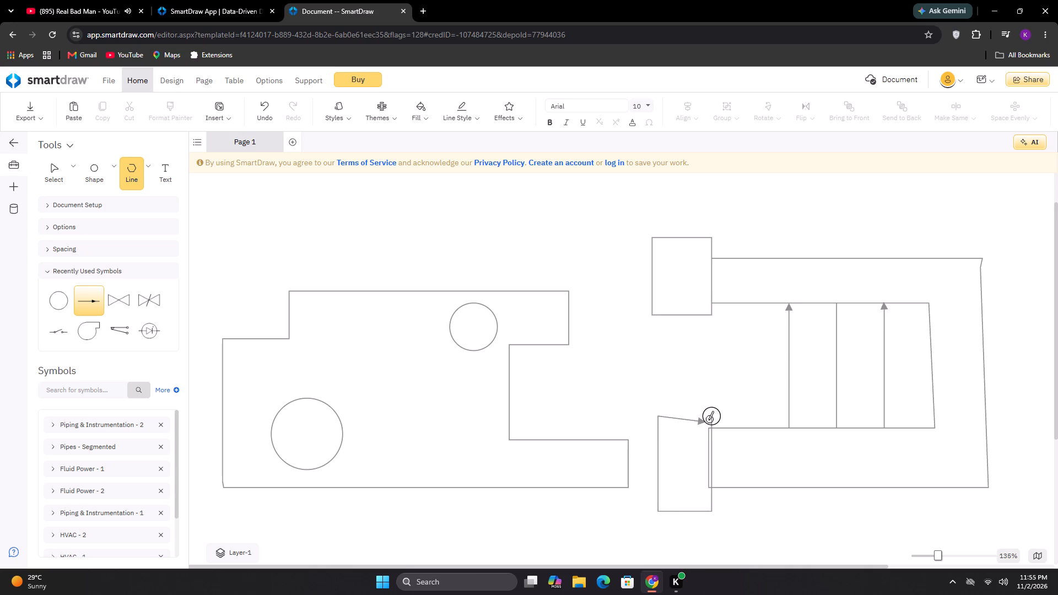
{"action": "left_click", "coordinate": [712, 418]}
{"action": "left_click", "coordinate": [753, 404]}
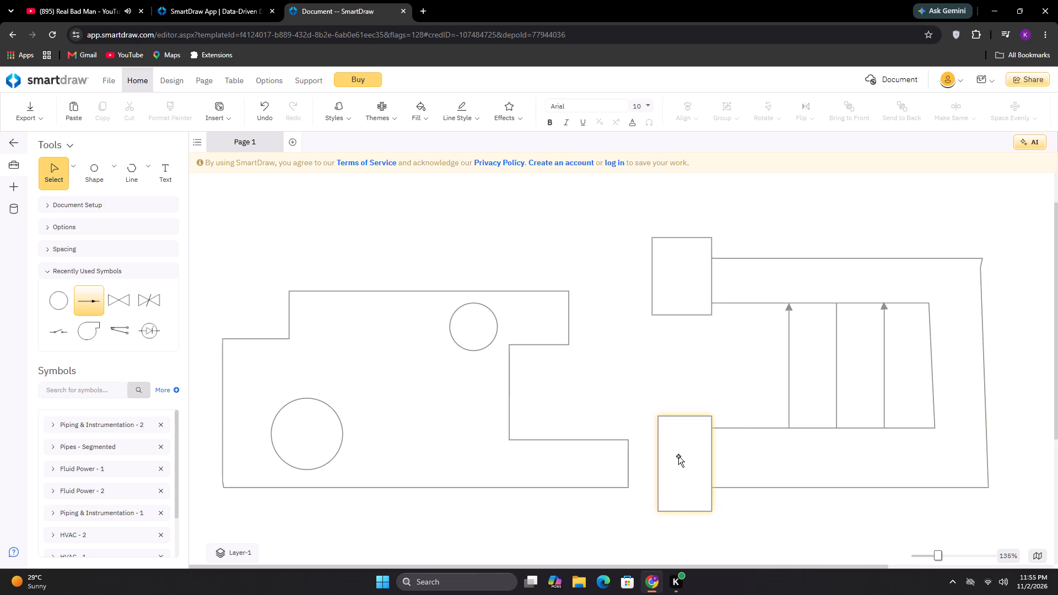
Move the lower rectangle slightly up and to the right so it is vertically centred on the lower arm's end.
{"action": "left_click_drag", "start_coordinate": [684, 458], "coordinate": [689, 451]}
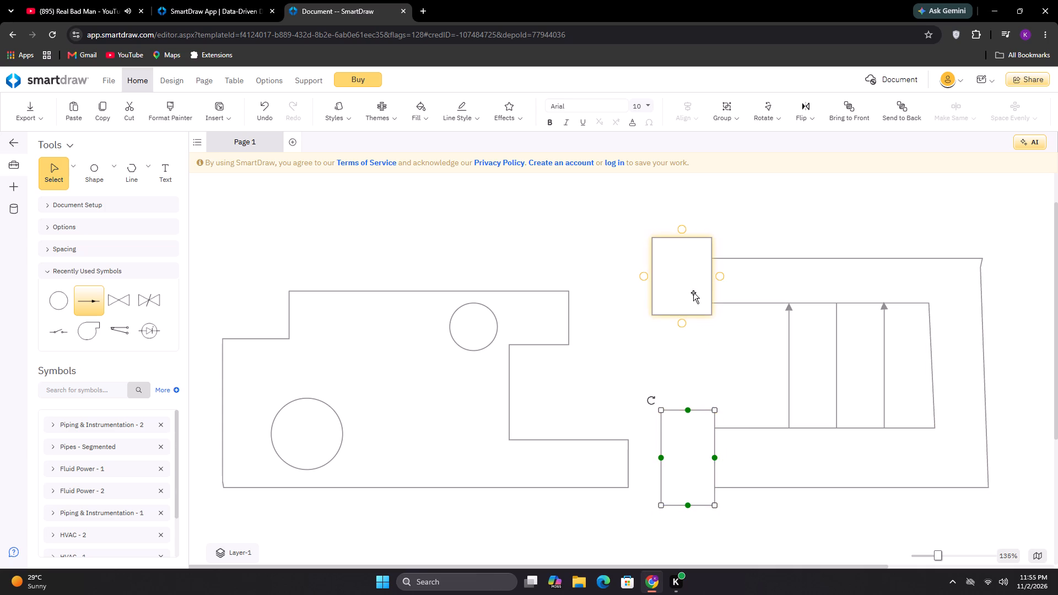
{"action": "left_click", "coordinate": [692, 290]}
{"action": "left_click", "coordinate": [735, 348]}
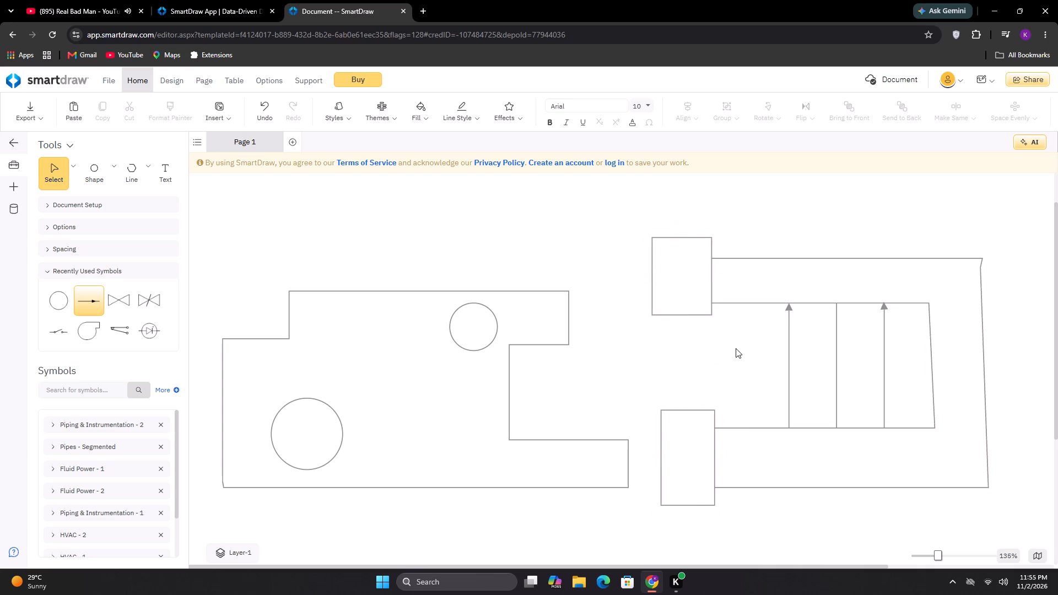
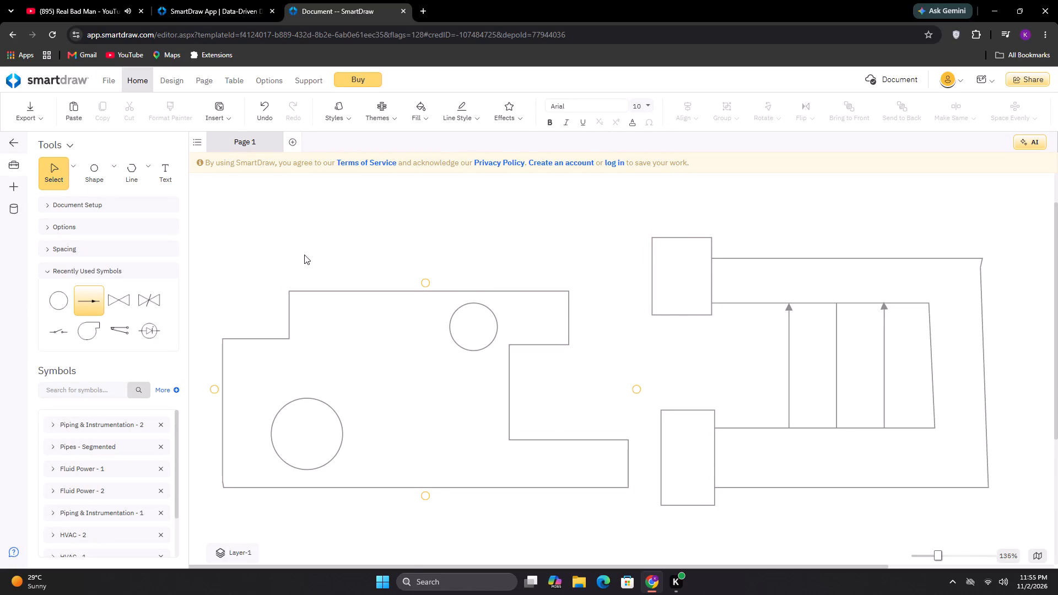
Draw two horizontal straight lines from the stepped outline's notch edge, near its top and at its middle, to the C-shape's first inner vertical line.
{"action": "left_click", "coordinate": [145, 180]}
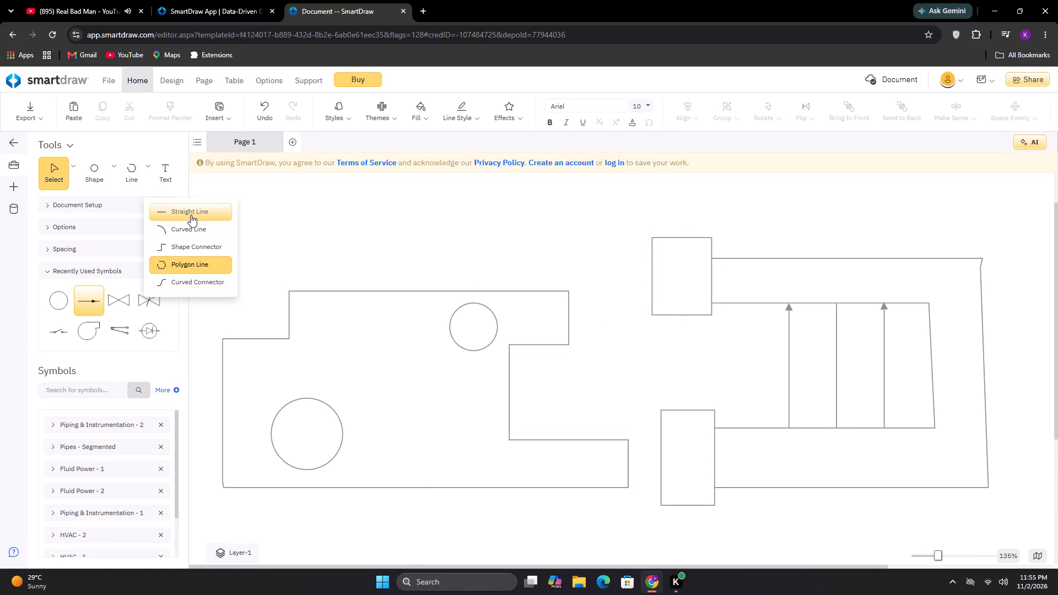
{"action": "left_click", "coordinate": [191, 215]}
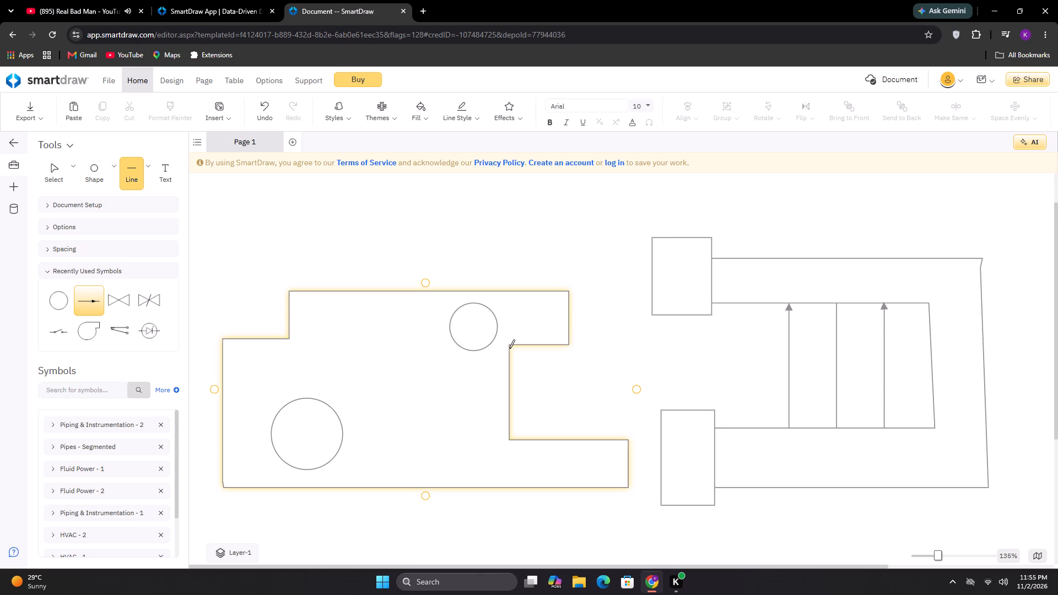
{"action": "left_click", "coordinate": [510, 348]}
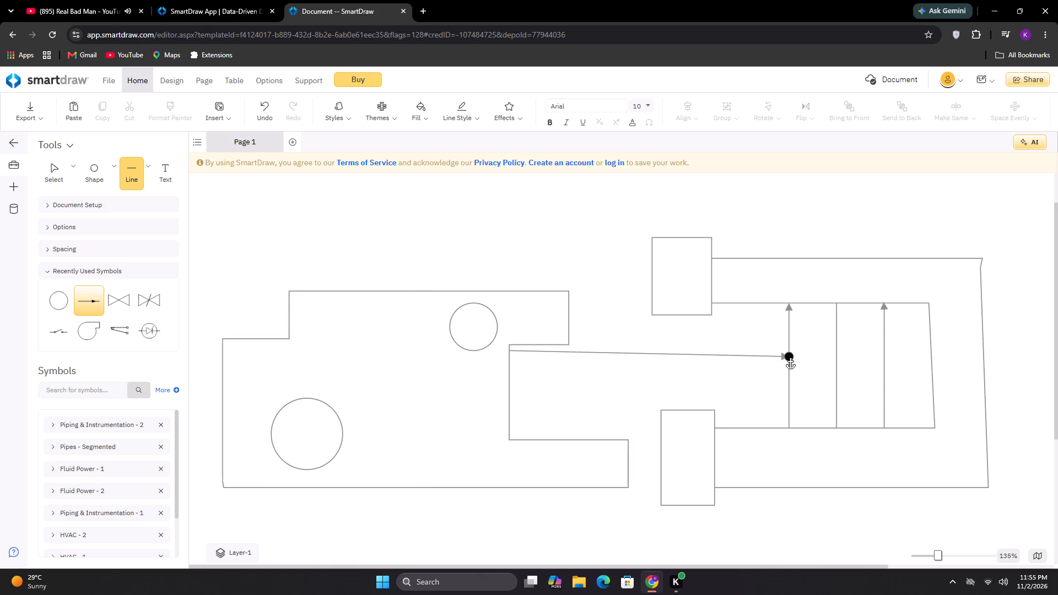
{"action": "left_click", "coordinate": [787, 351]}
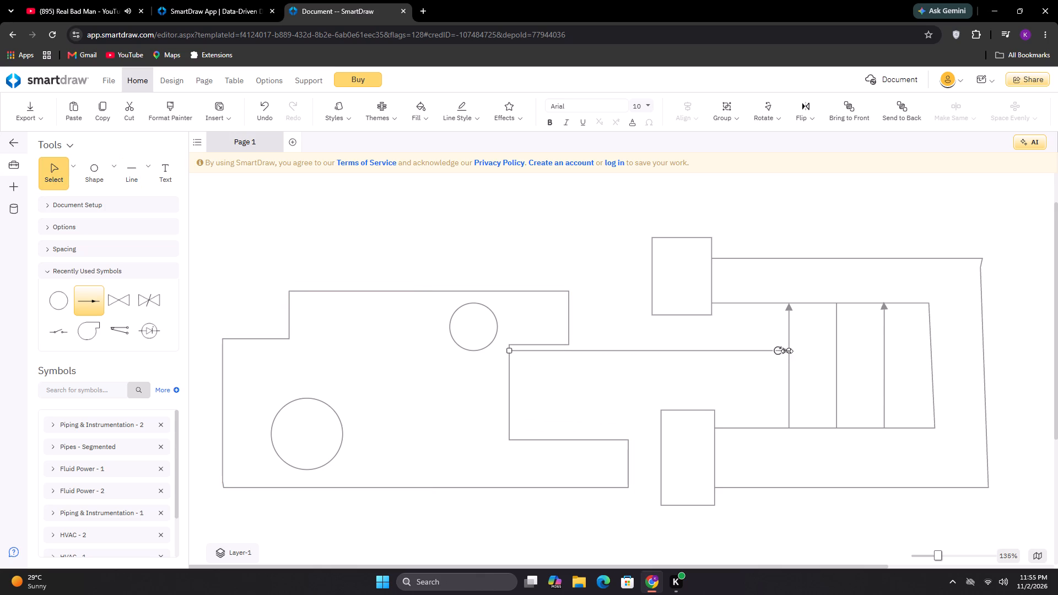
{"action": "left_click", "coordinate": [542, 257]}
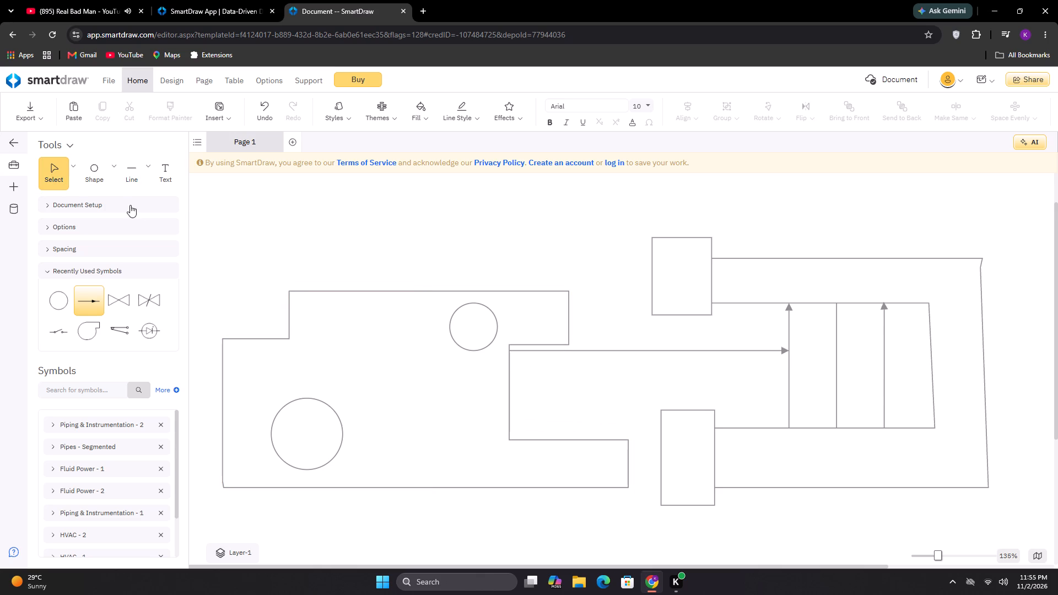
{"action": "left_click", "coordinate": [130, 179]}
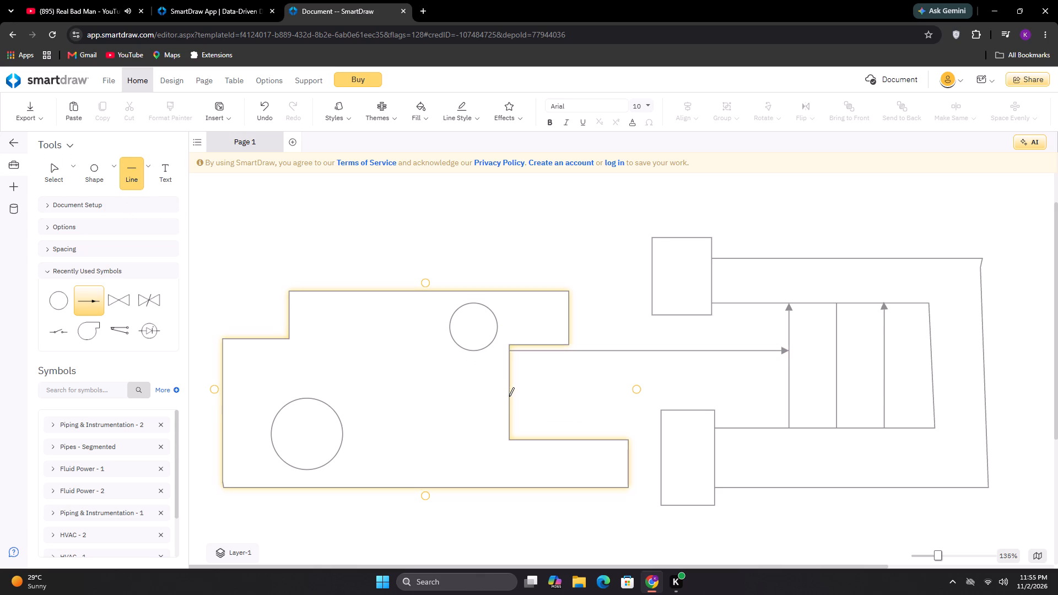
{"action": "left_click", "coordinate": [509, 407]}
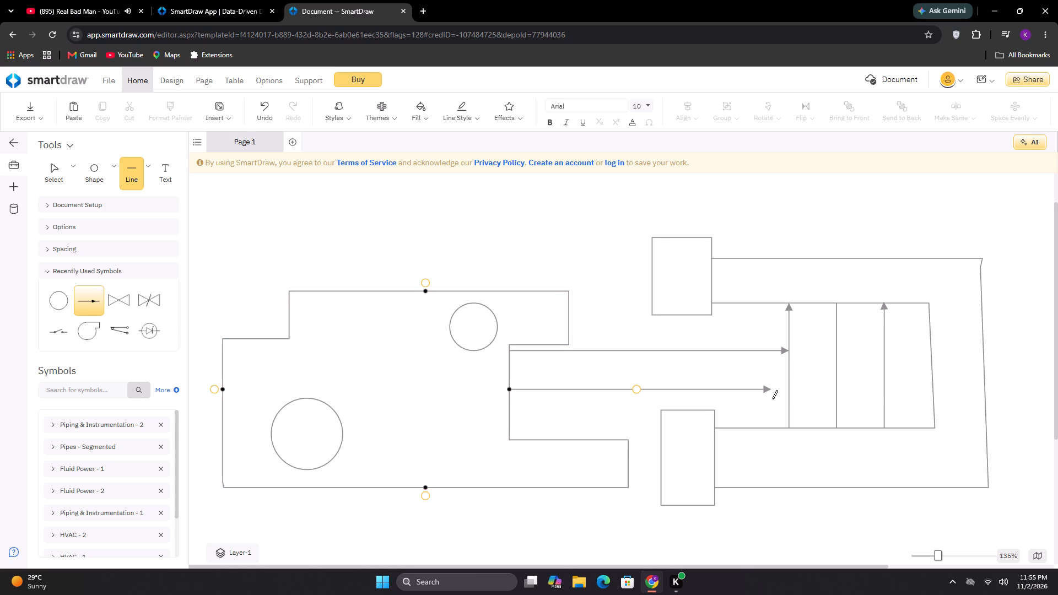
{"action": "left_click", "coordinate": [790, 387]}
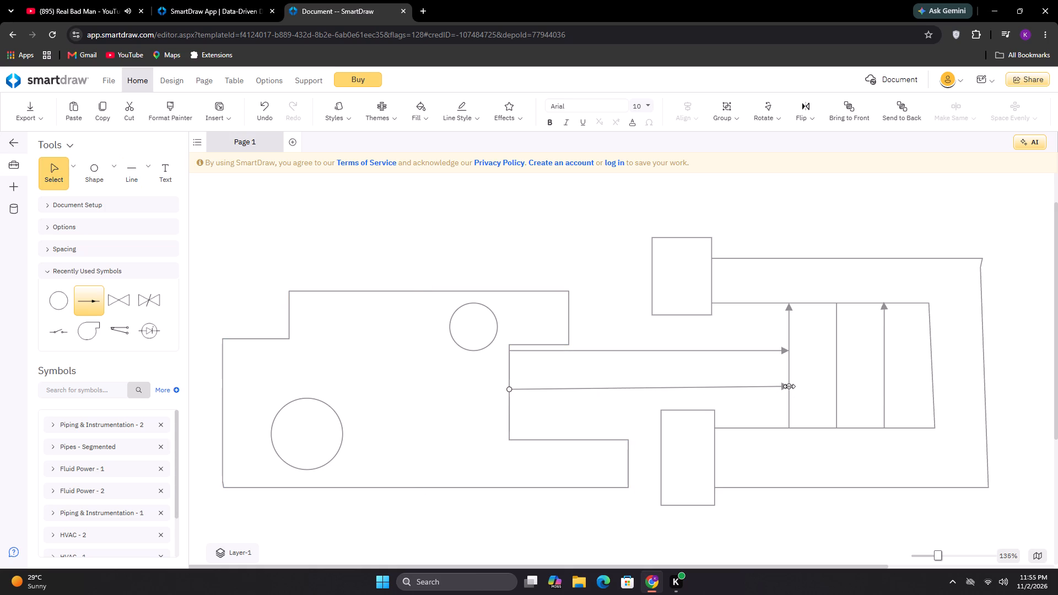
{"action": "left_click", "coordinate": [797, 377]}
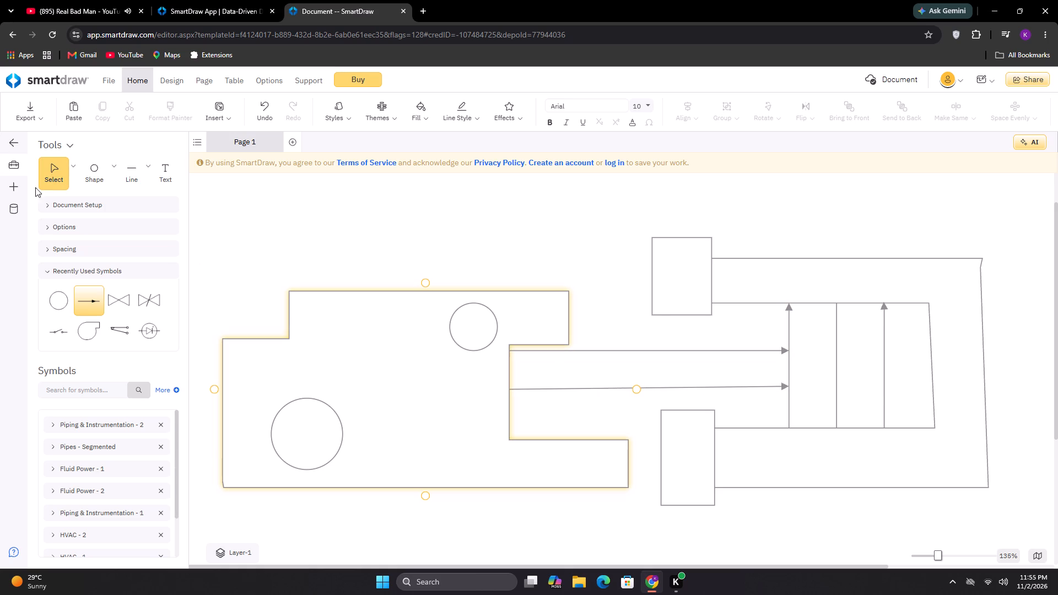
Draw two short vertical lines from the lower horizontal connecting line down to the stepped outline's ledge, the second ending at the ledge's outer corner.
{"action": "left_click", "coordinate": [132, 176]}
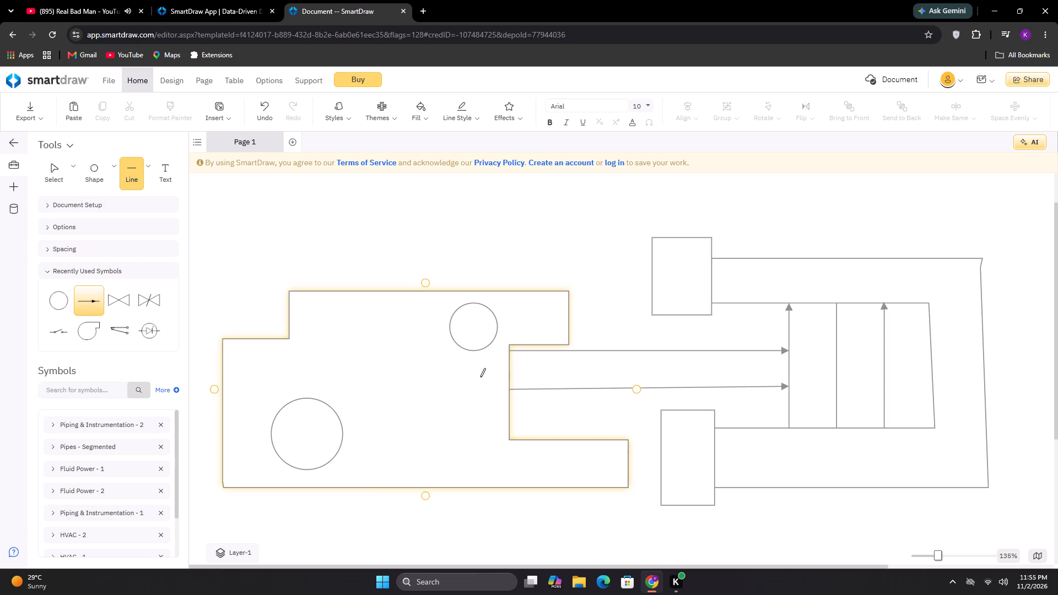
{"action": "left_click", "coordinate": [554, 390]}
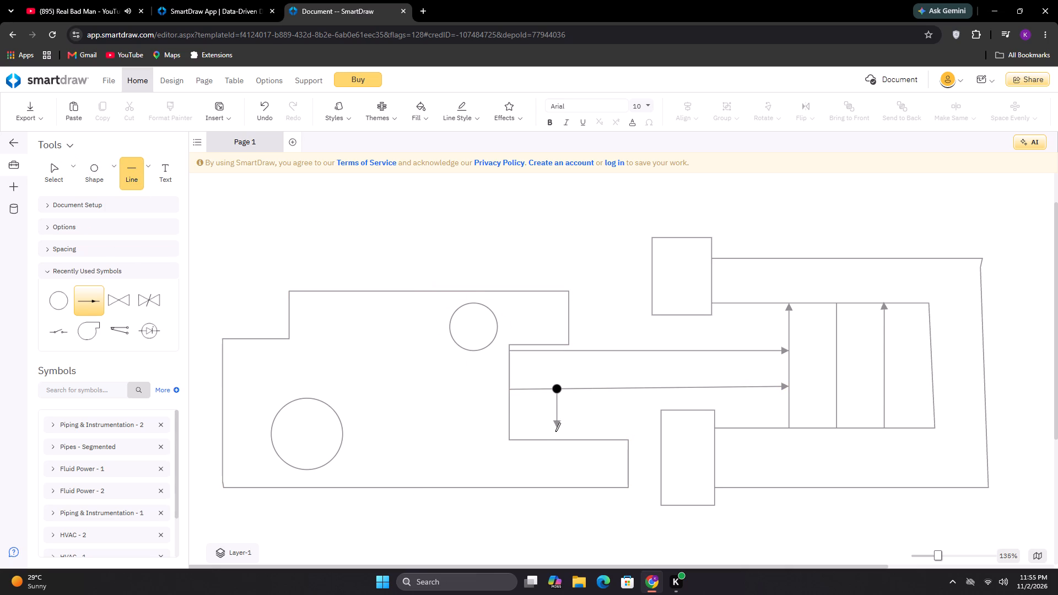
{"action": "left_click", "coordinate": [557, 440]}
{"action": "left_click", "coordinate": [525, 416]}
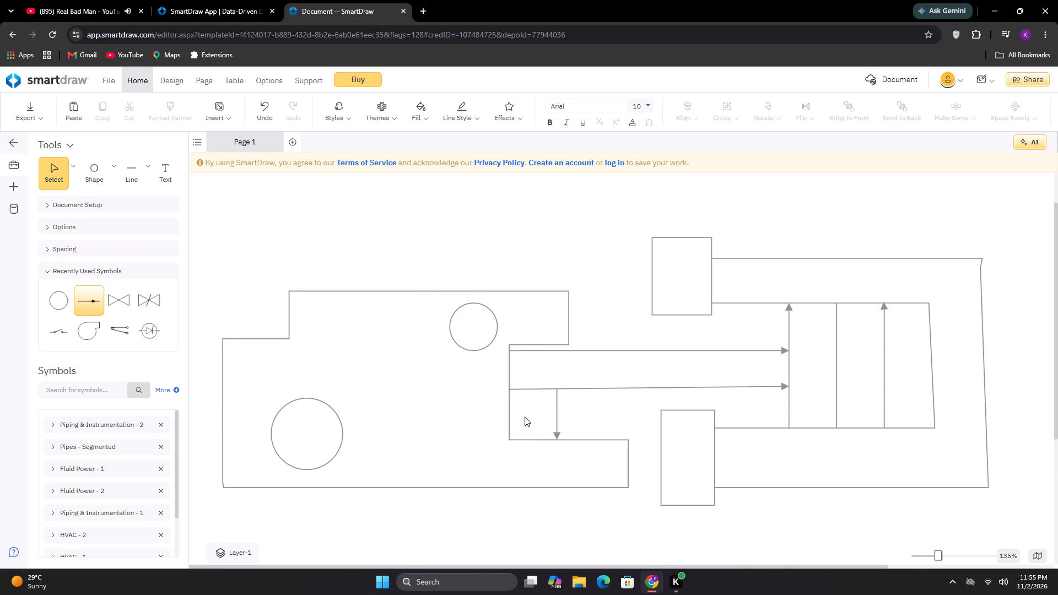
{"action": "left_click", "coordinate": [134, 183]}
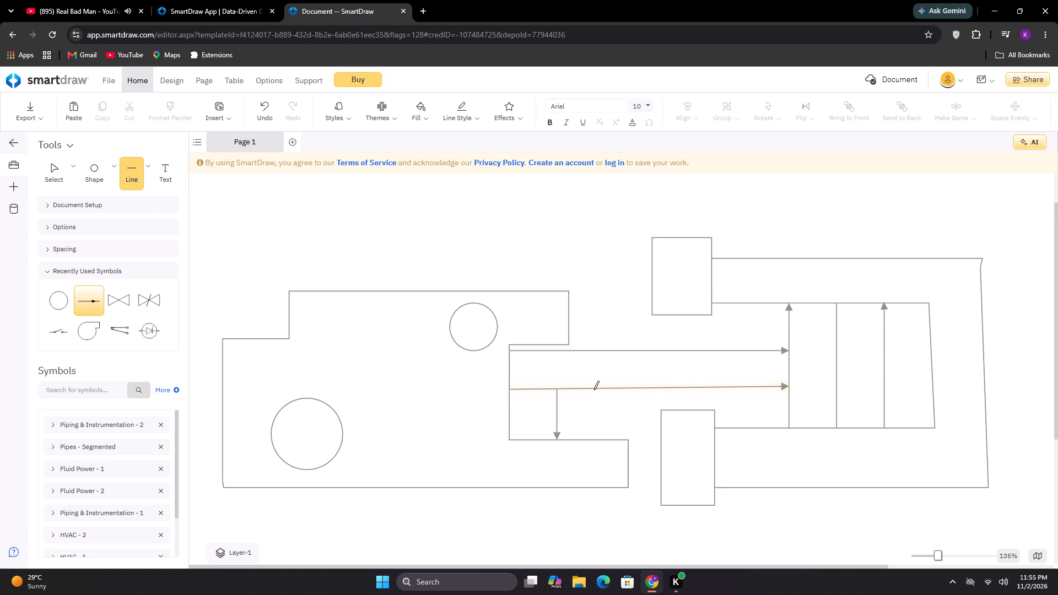
{"action": "left_click", "coordinate": [627, 389]}
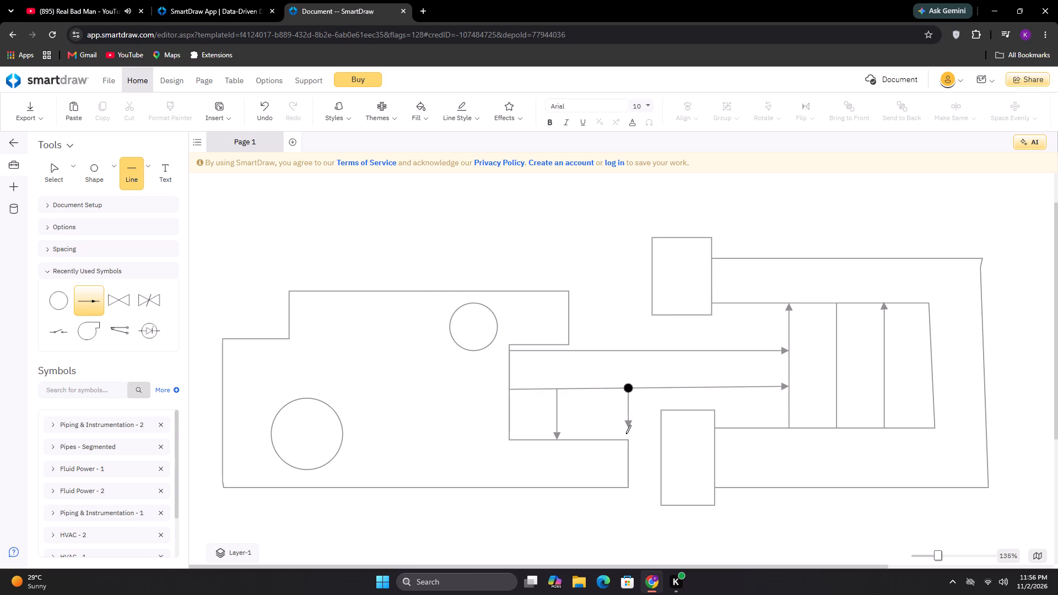
{"action": "left_click", "coordinate": [630, 437]}
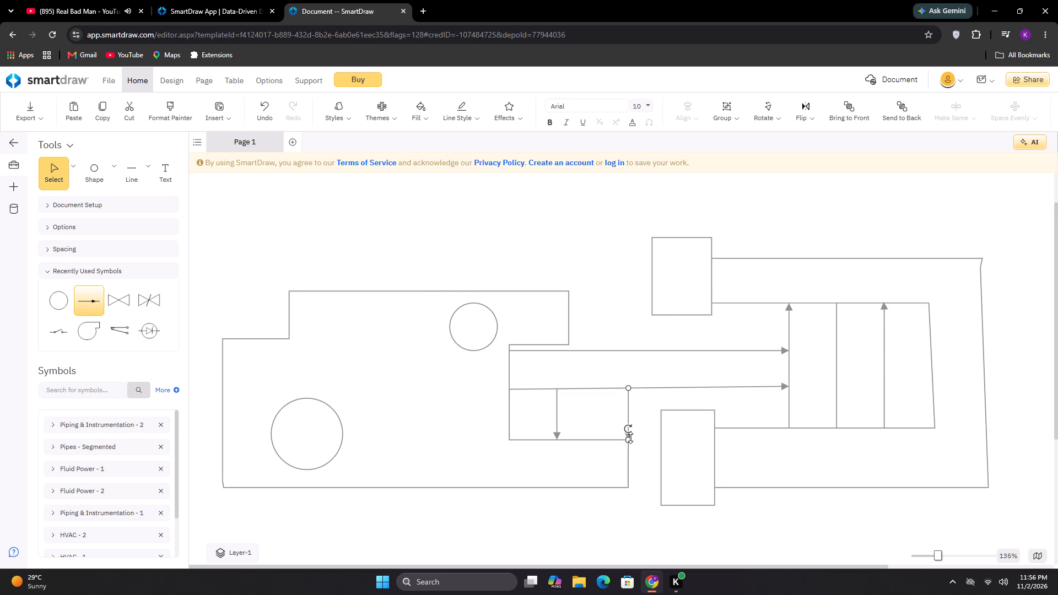
{"action": "left_click", "coordinate": [643, 449]}
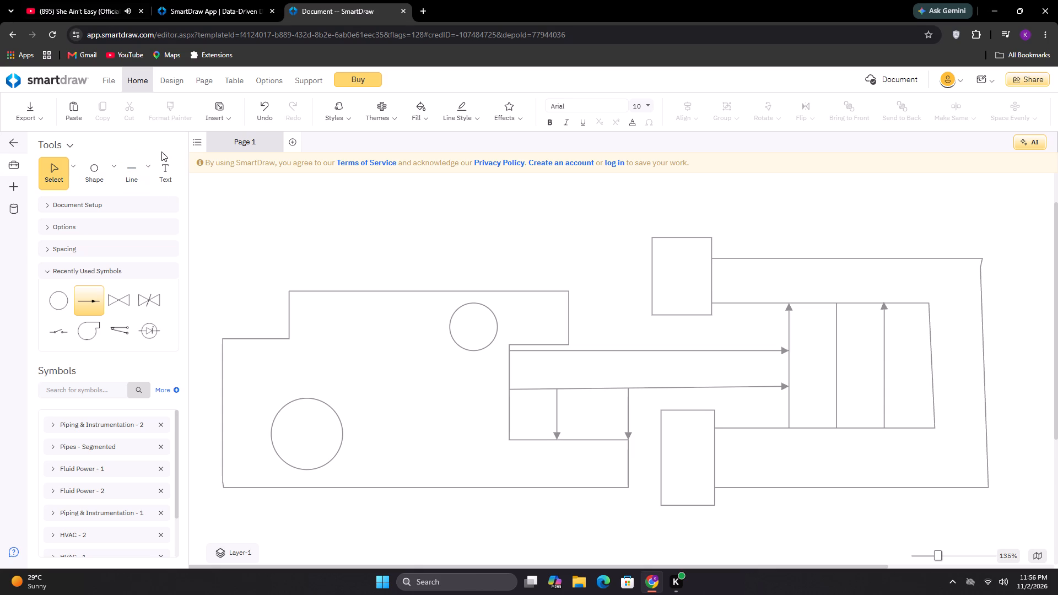
Change the line type to Polygon Line.
{"action": "left_click", "coordinate": [147, 187]}
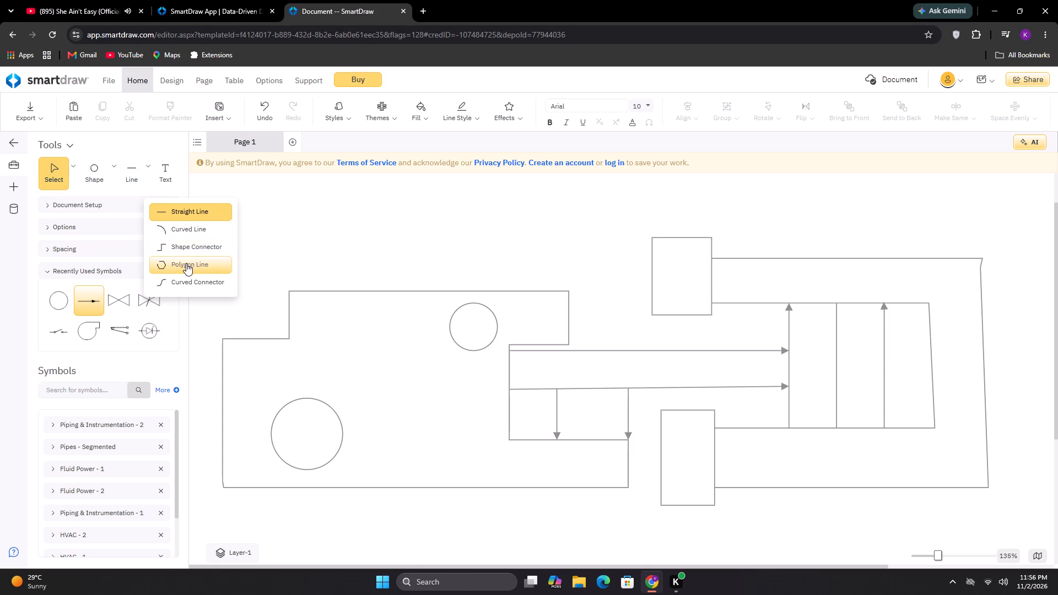
{"action": "left_click", "coordinate": [186, 263]}
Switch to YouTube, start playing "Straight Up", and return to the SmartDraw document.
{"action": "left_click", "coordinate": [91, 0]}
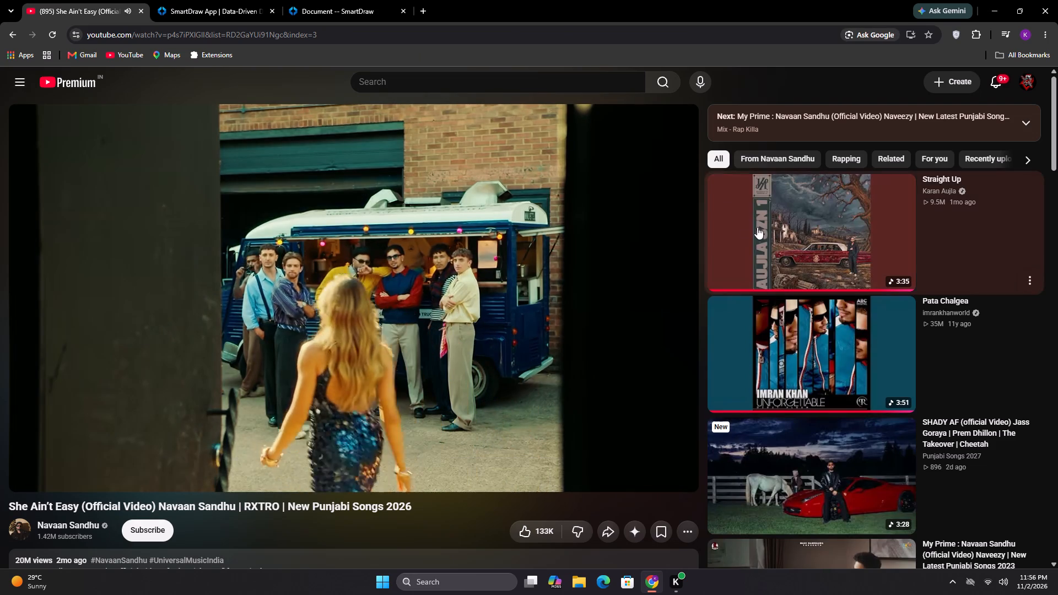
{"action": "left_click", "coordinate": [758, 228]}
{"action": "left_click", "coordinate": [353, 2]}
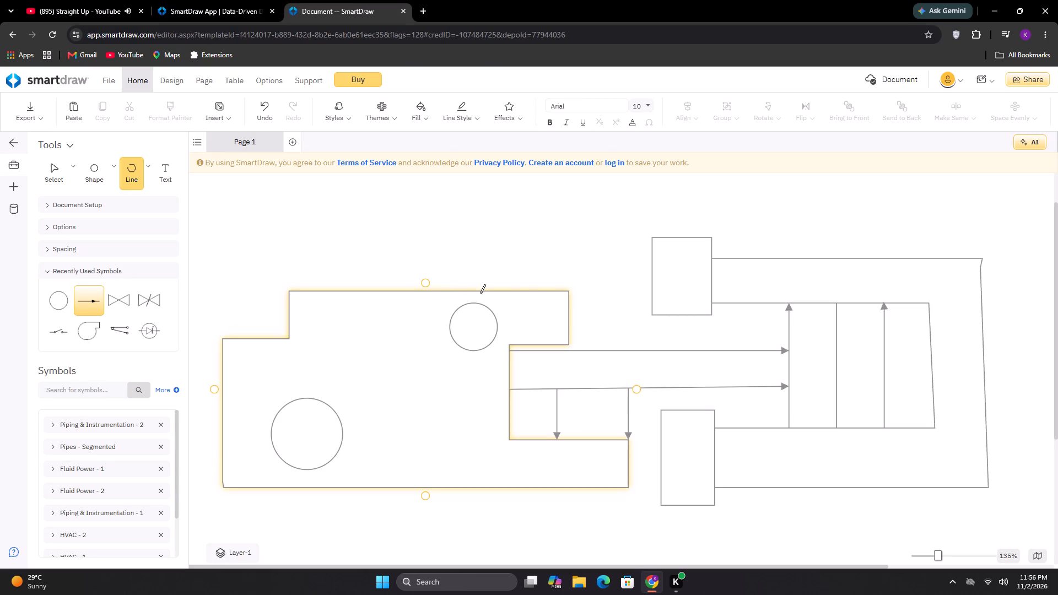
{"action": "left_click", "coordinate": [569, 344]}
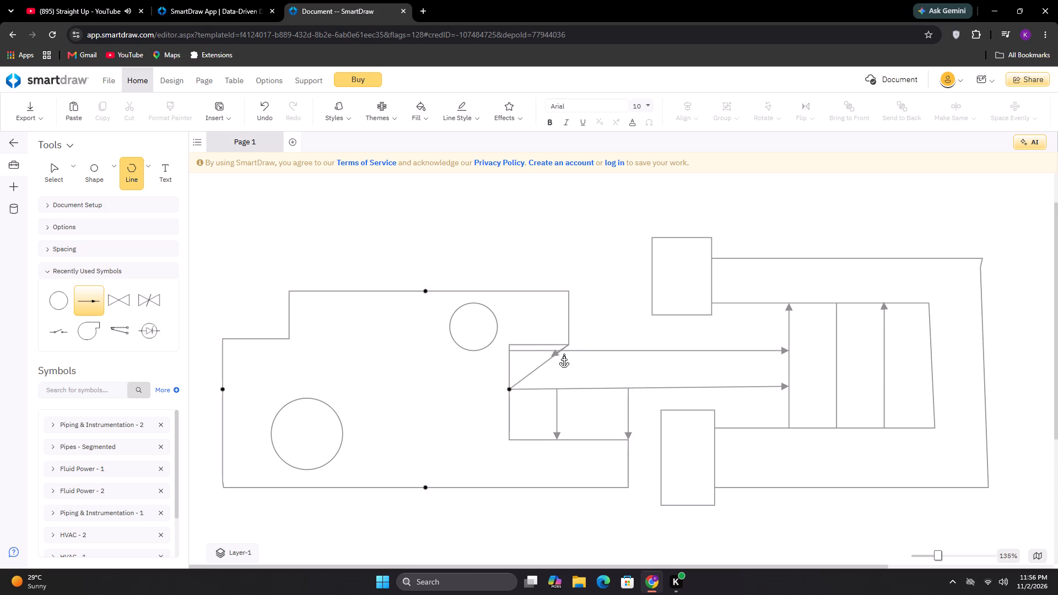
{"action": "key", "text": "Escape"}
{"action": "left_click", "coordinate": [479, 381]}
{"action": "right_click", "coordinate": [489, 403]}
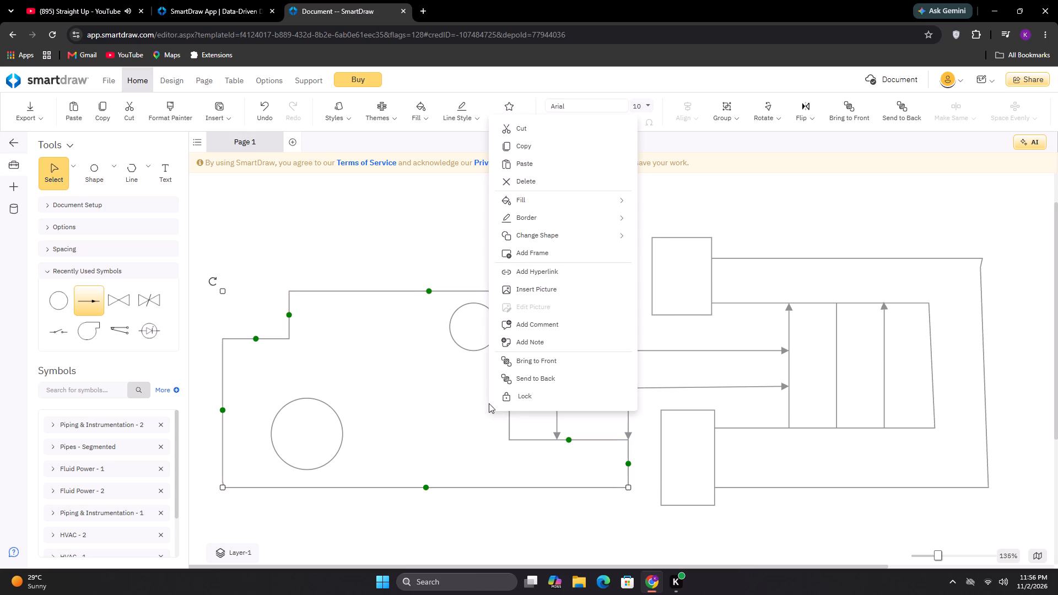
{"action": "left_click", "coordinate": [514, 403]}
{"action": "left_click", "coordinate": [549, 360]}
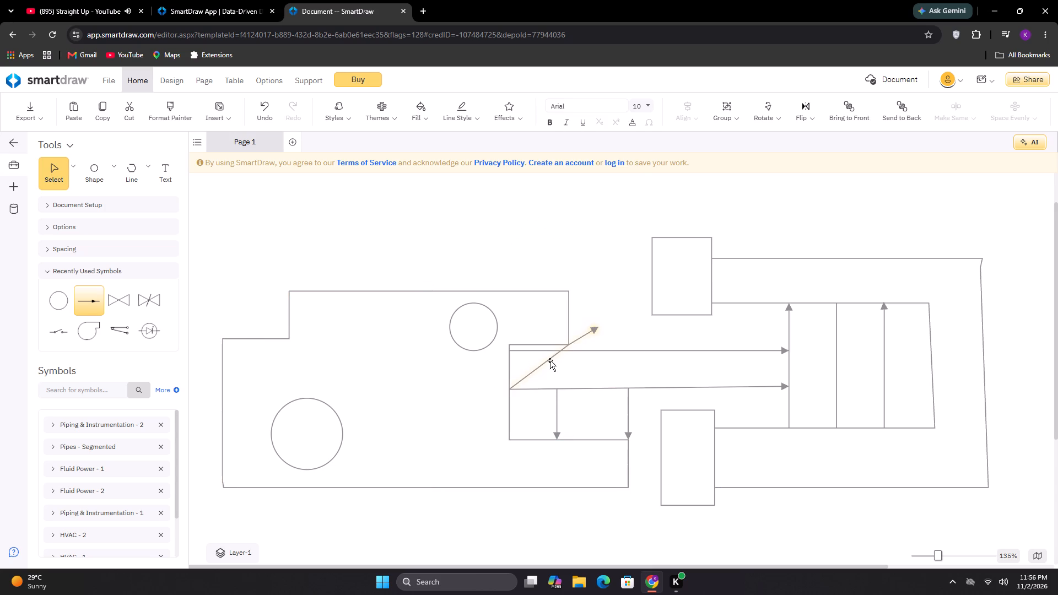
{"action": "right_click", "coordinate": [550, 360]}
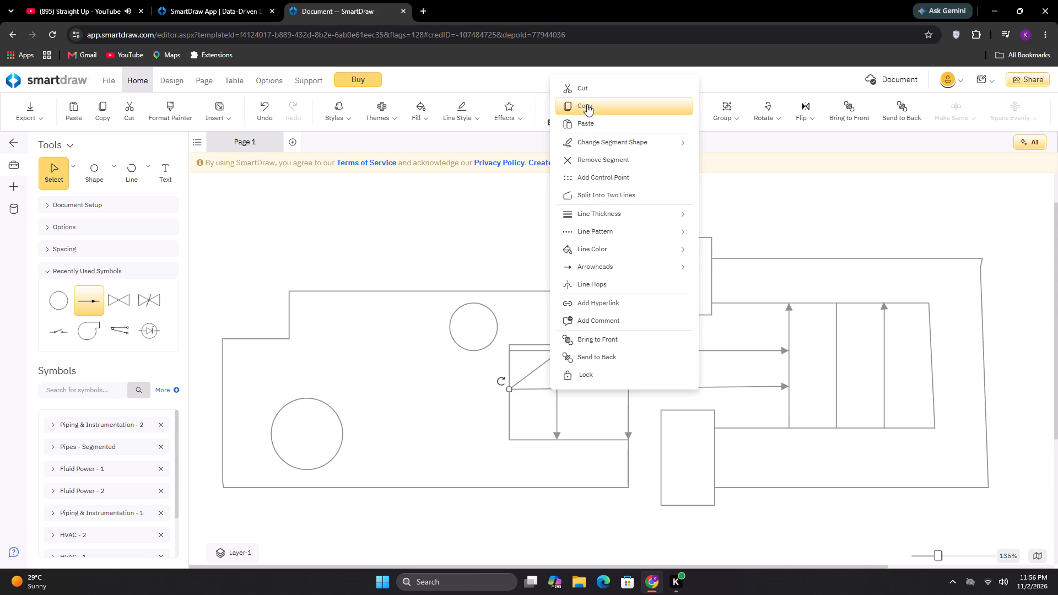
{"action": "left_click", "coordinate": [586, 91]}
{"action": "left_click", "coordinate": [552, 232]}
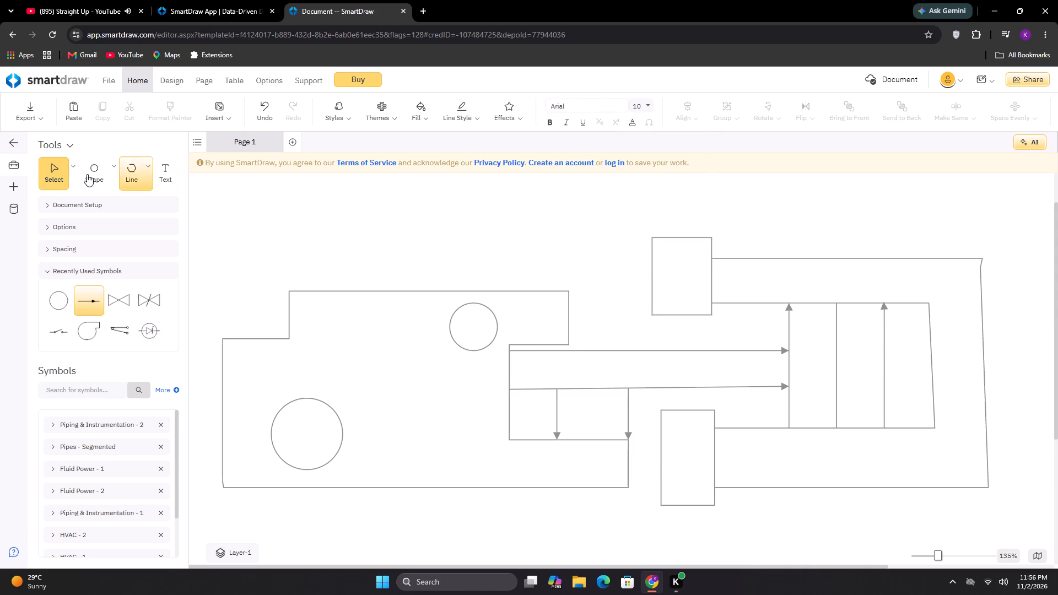
Draw a polygon line from the stepped outline's upper projection's lower corner, right, up and over the upper rectangle, down to the C-shape's top edge.
{"action": "left_click", "coordinate": [131, 174]}
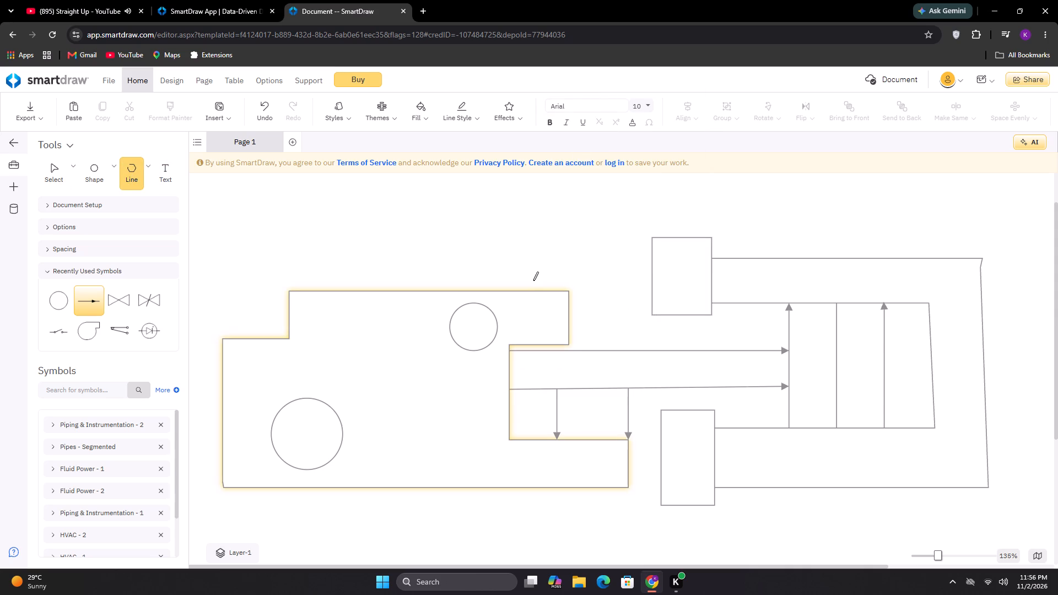
{"action": "left_click", "coordinate": [568, 344]}
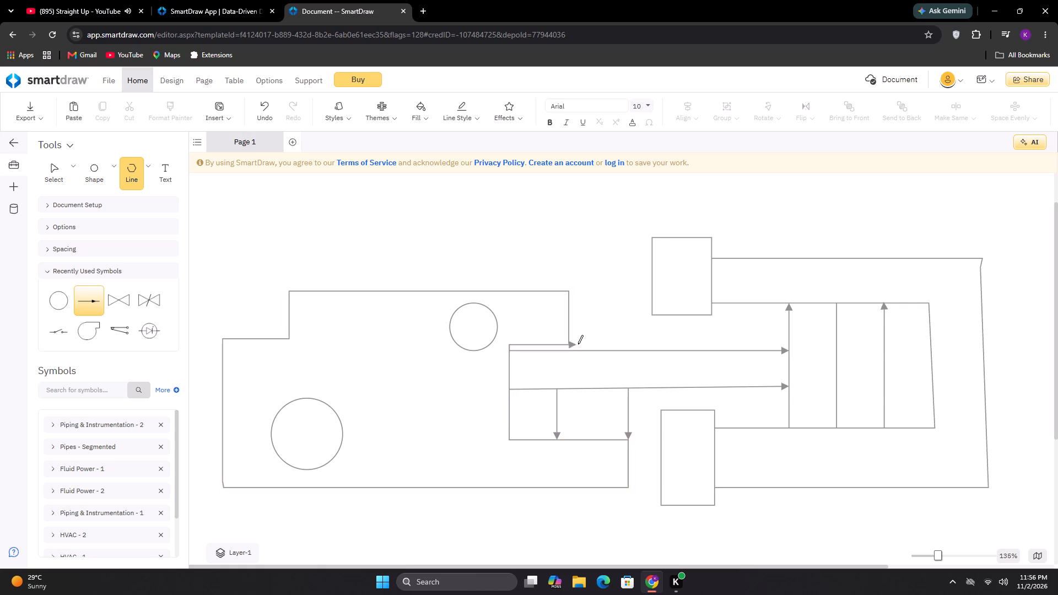
{"action": "left_click", "coordinate": [633, 343]}
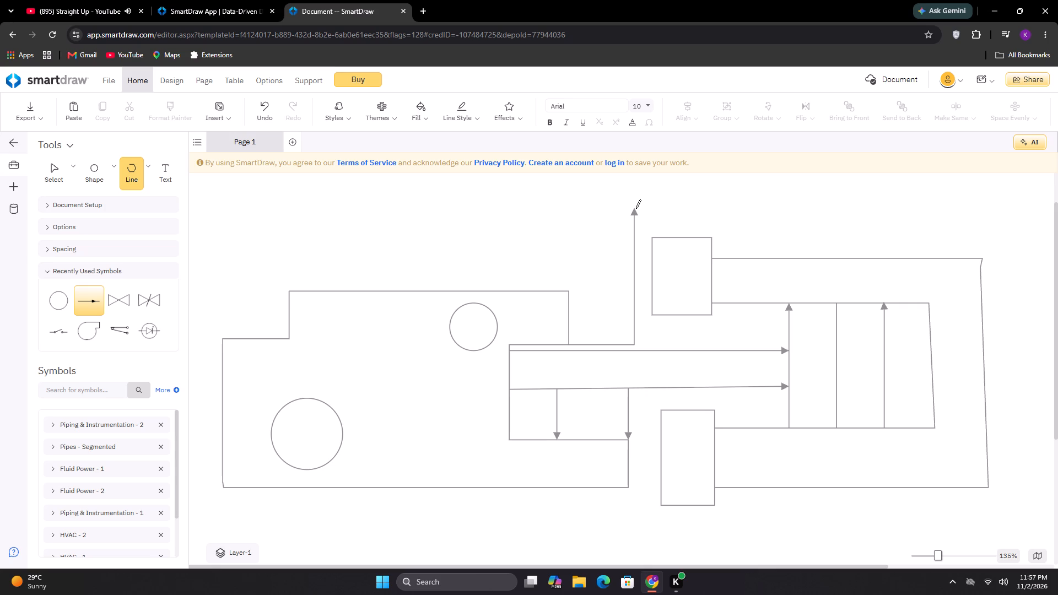
{"action": "left_click", "coordinate": [636, 208]}
{"action": "left_click", "coordinate": [926, 205]}
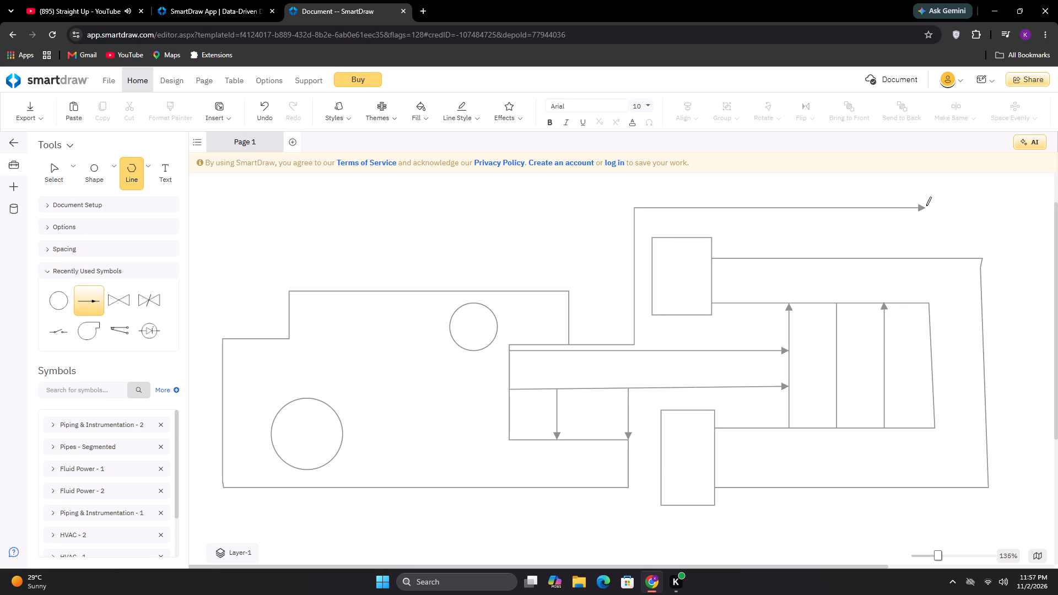
{"action": "left_click", "coordinate": [929, 259]}
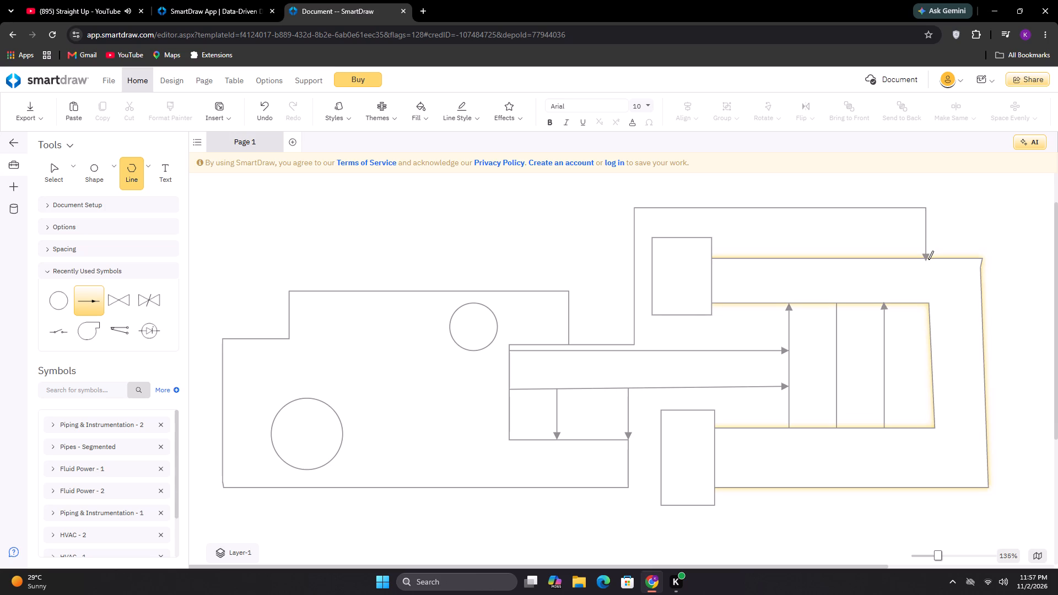
{"action": "key", "text": "Escape"}
{"action": "key", "text": "Escape"}
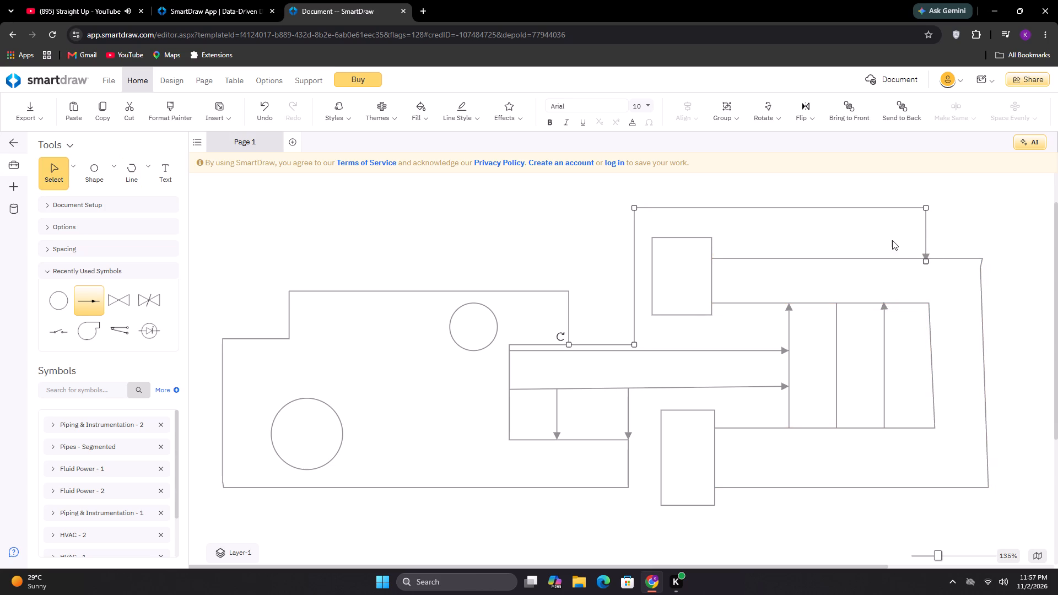
{"action": "left_click", "coordinate": [889, 239]}
Draw a polygon line from the stepped outline's upper outer corner, up and over the existing connecting line, down to the C-shape's top edge near its outer corner.
{"action": "left_click", "coordinate": [142, 167]}
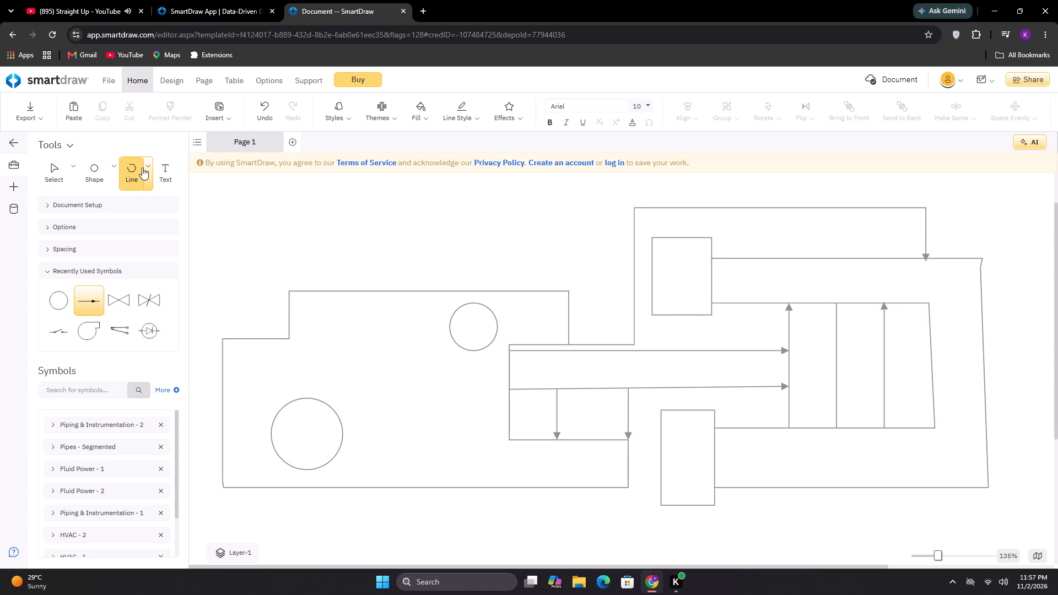
{"action": "left_click", "coordinate": [569, 290]}
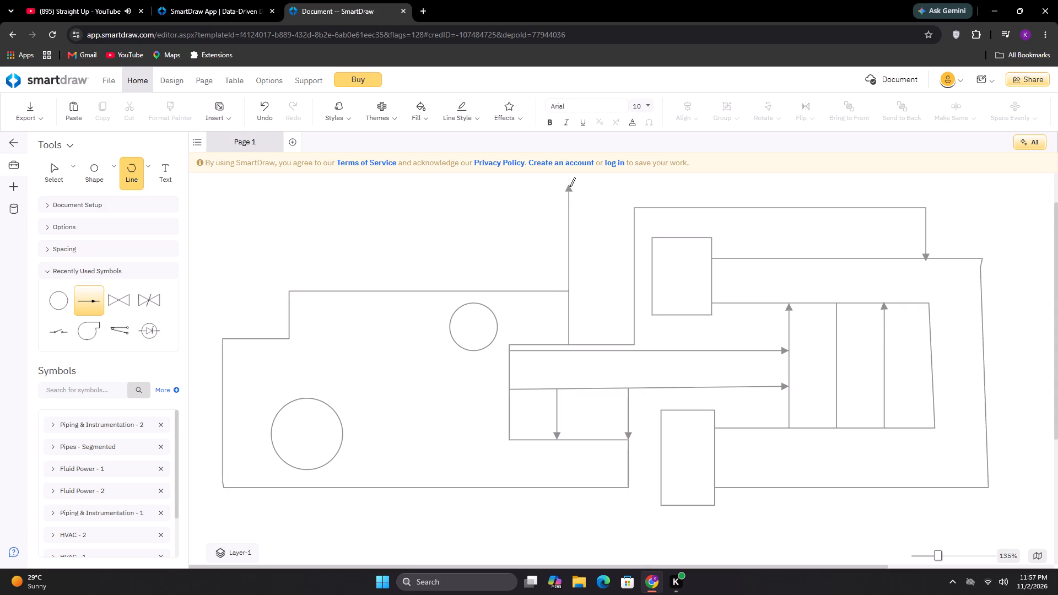
{"action": "left_click", "coordinate": [570, 176]}
{"action": "left_click", "coordinate": [973, 182]}
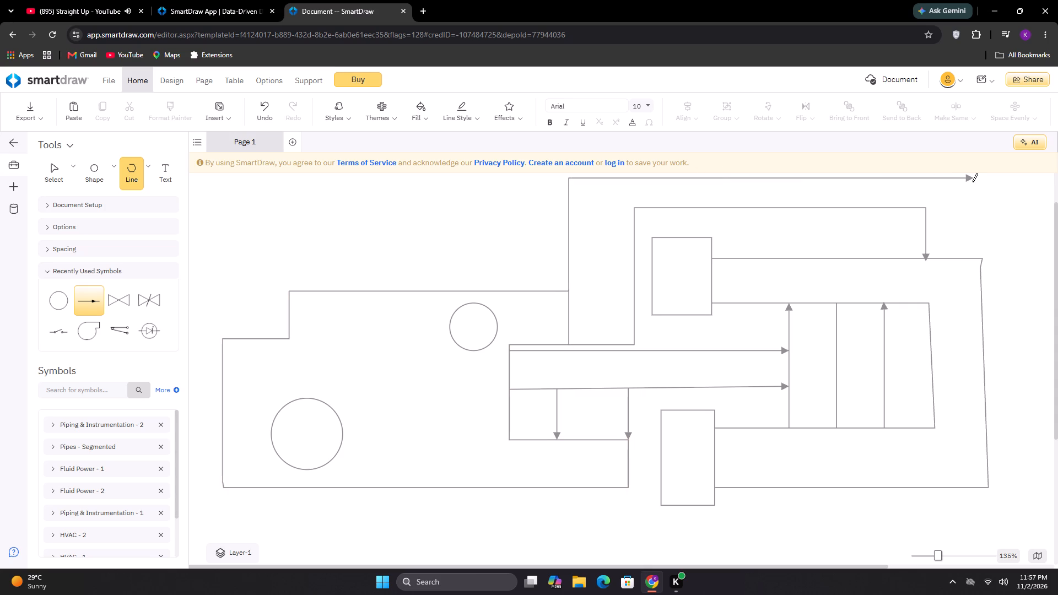
{"action": "left_click", "coordinate": [975, 259]}
{"action": "key", "text": "Escape"}
{"action": "left_click", "coordinate": [997, 248]}
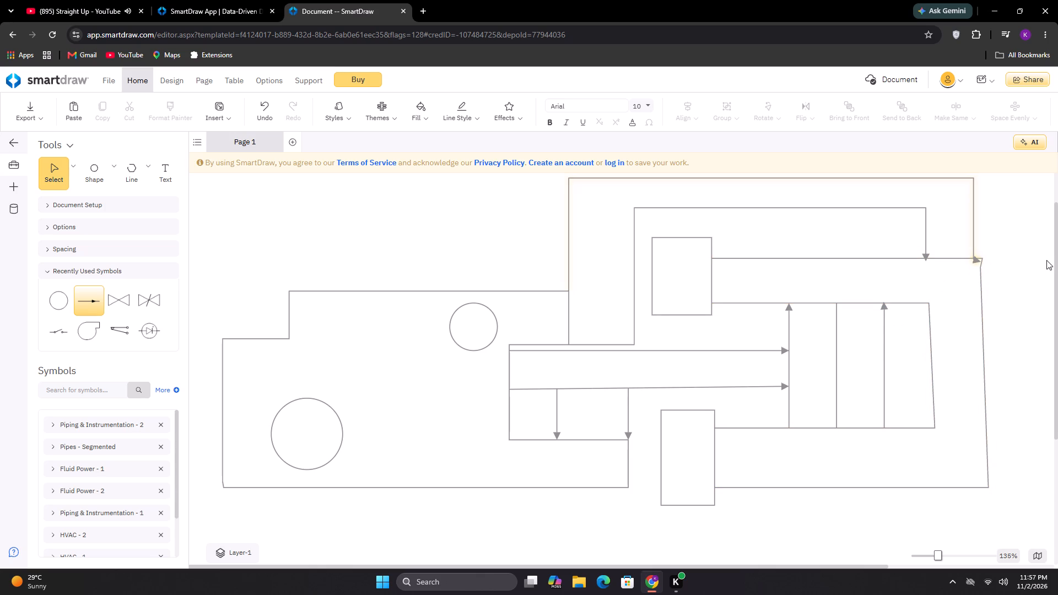
Draw a polygon line from the stepped outline's lower-left corner down, right around a raised rectangular notch, and up to the C-shape's lower-right corner.
{"action": "left_click_drag", "start_coordinate": [1057, 264], "coordinate": [1057, 376]}
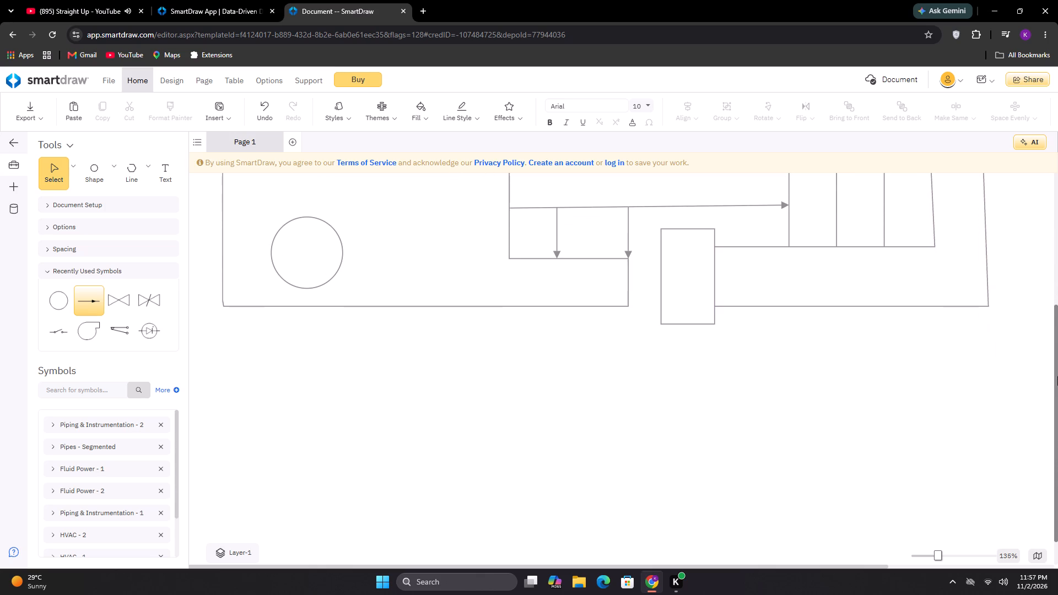
{"action": "left_click_drag", "start_coordinate": [1057, 376], "coordinate": [1057, 383]}
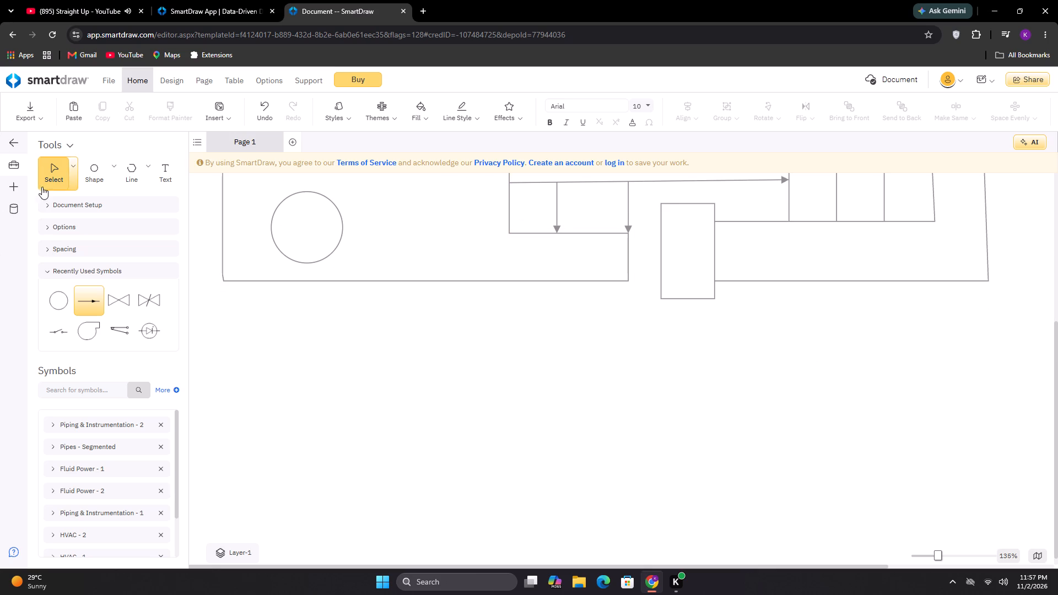
{"action": "left_click", "coordinate": [144, 186]}
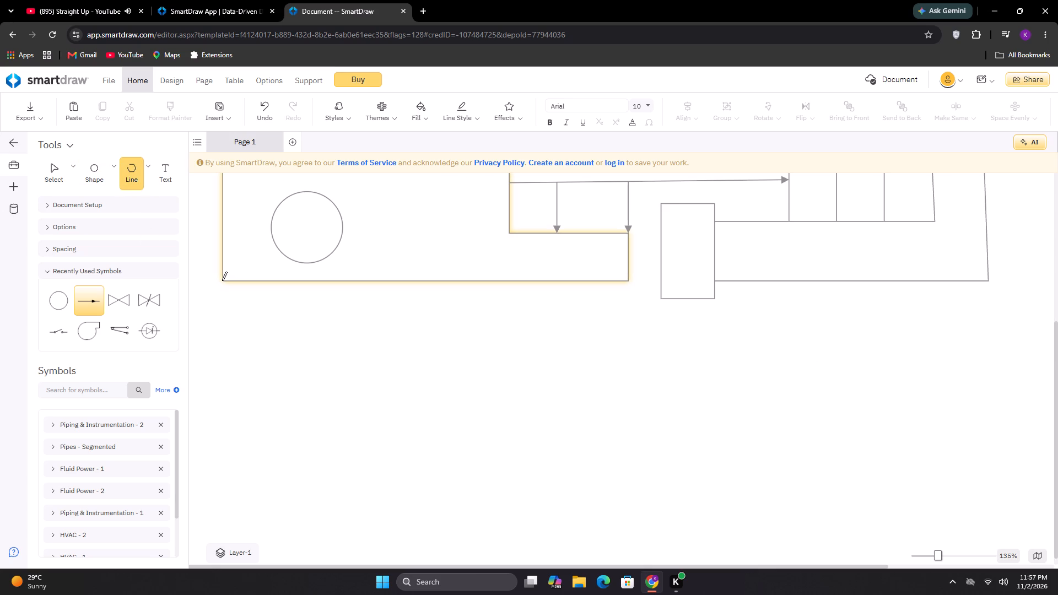
{"action": "left_click", "coordinate": [223, 280]}
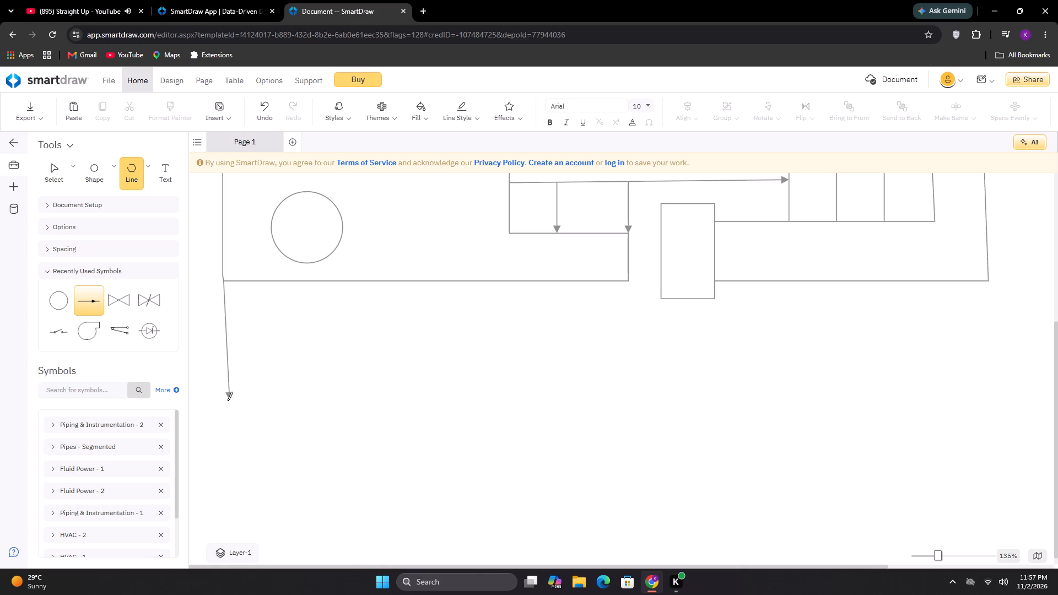
{"action": "left_click", "coordinate": [223, 423]}
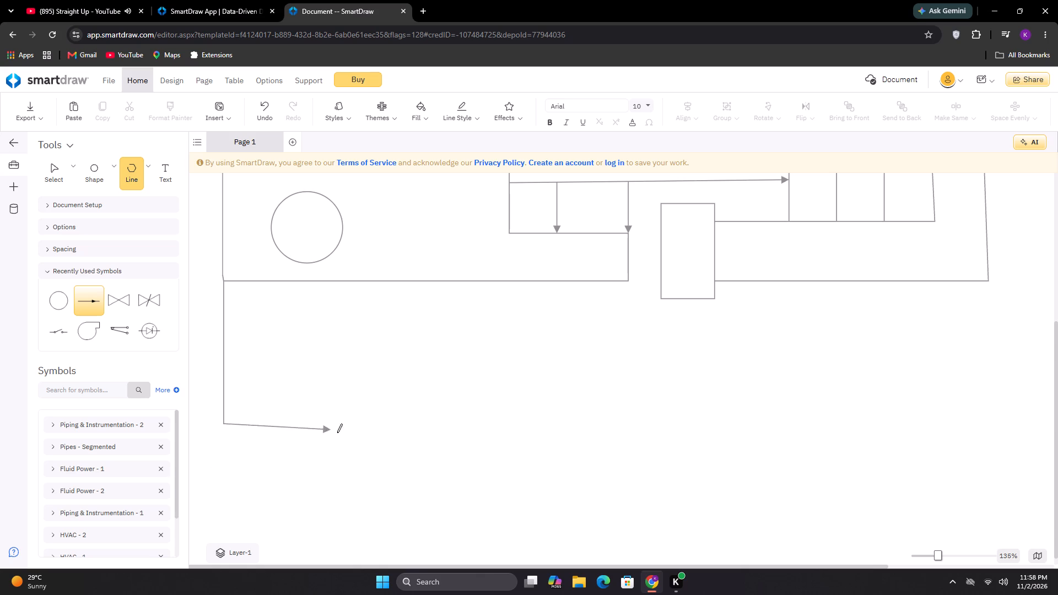
{"action": "left_click", "coordinate": [370, 432]}
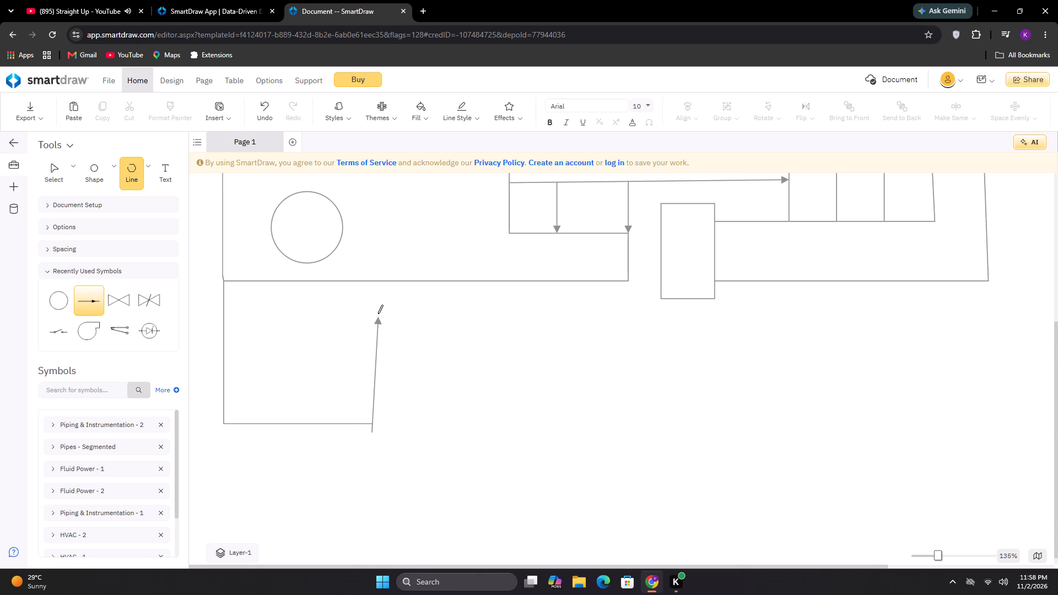
{"action": "left_click", "coordinate": [370, 346]}
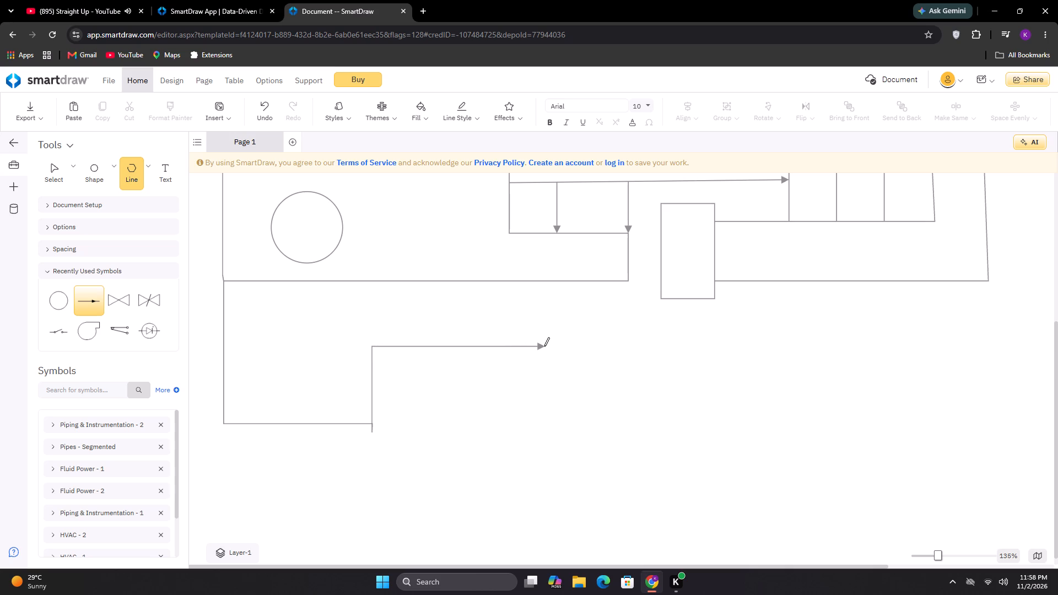
{"action": "left_click", "coordinate": [546, 345]}
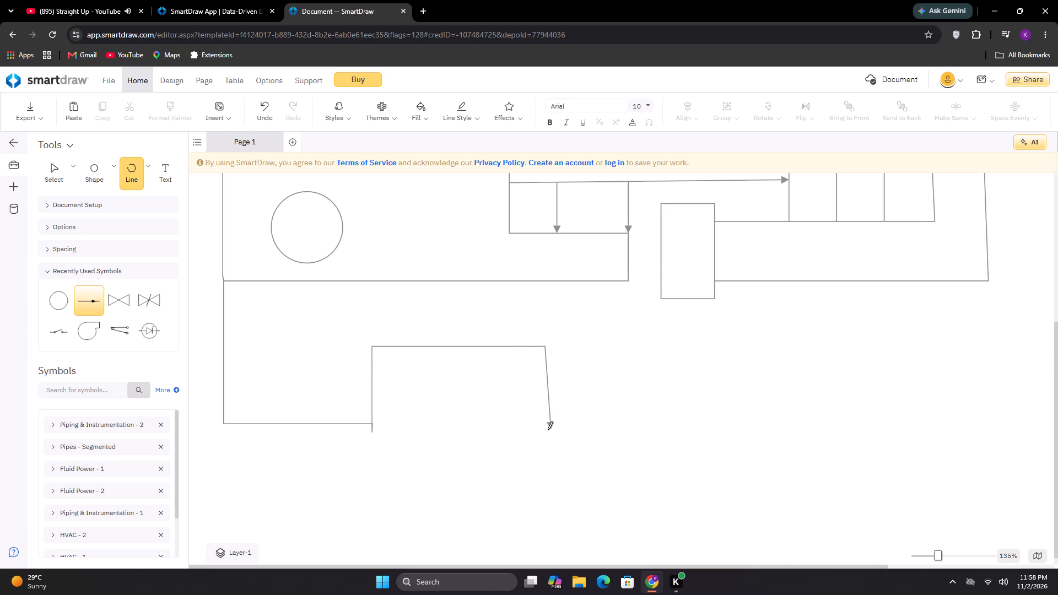
{"action": "left_click", "coordinate": [548, 430]}
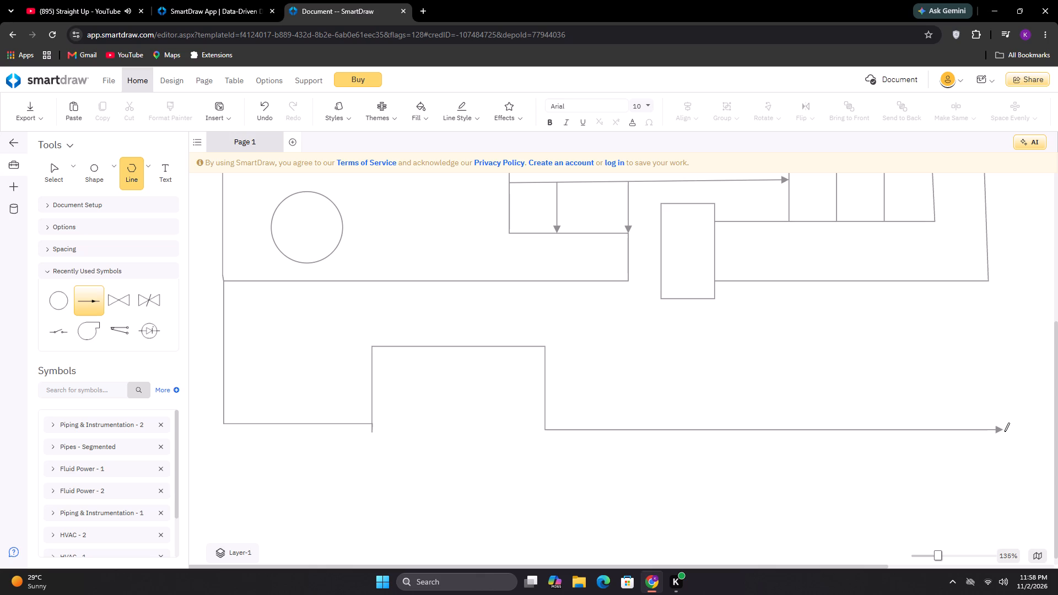
{"action": "left_click", "coordinate": [1005, 431]}
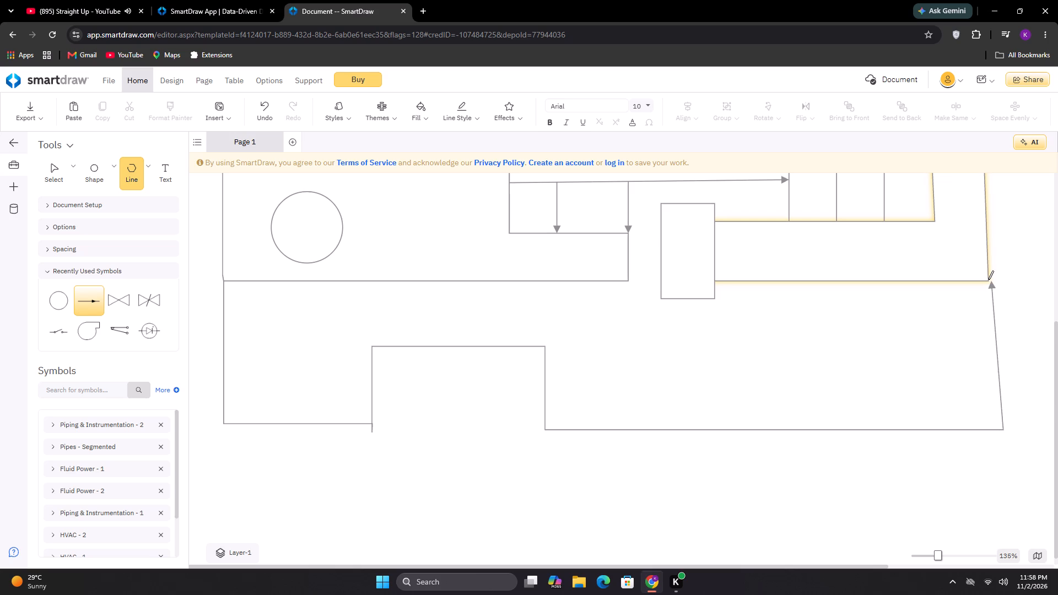
{"action": "left_click", "coordinate": [987, 279]}
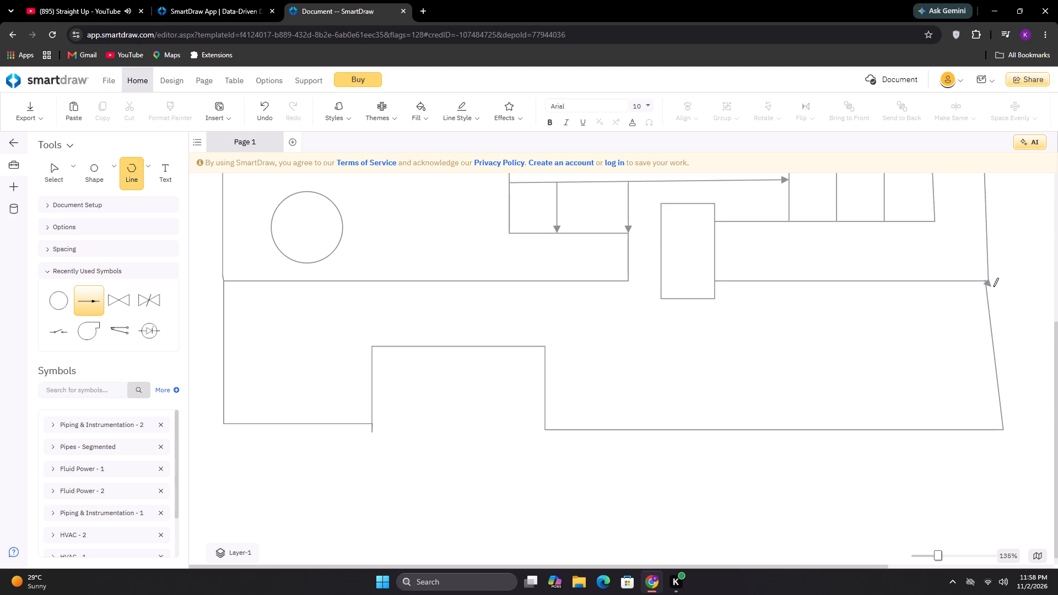
{"action": "key", "text": "Escape"}
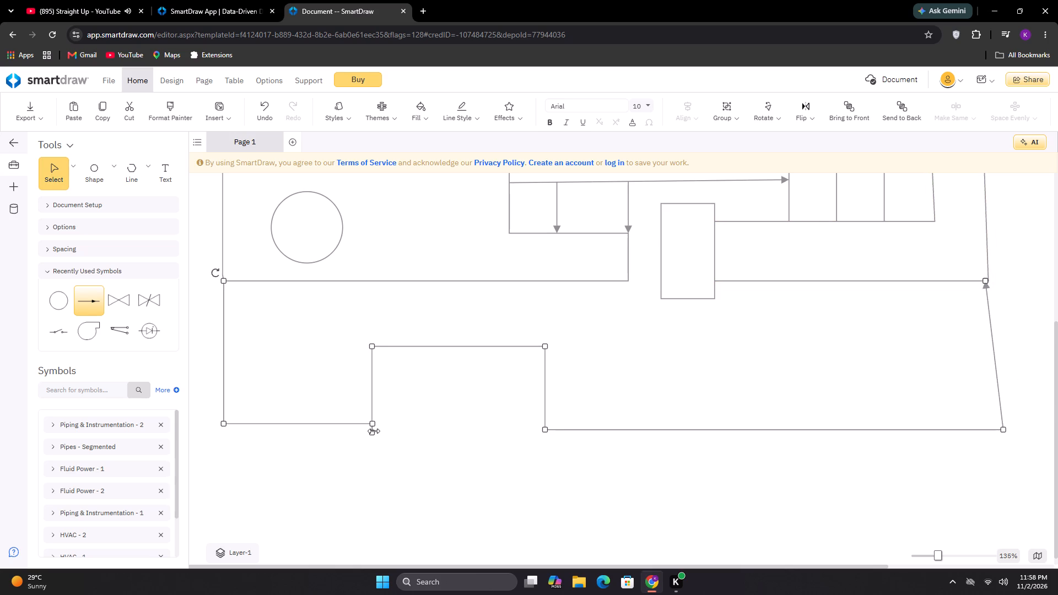
Tidy the lower outline by removing the overhang at the notch's lower-left corner and moving its lower-right corner slightly inward.
{"action": "left_click_drag", "start_coordinate": [374, 431], "coordinate": [374, 424]}
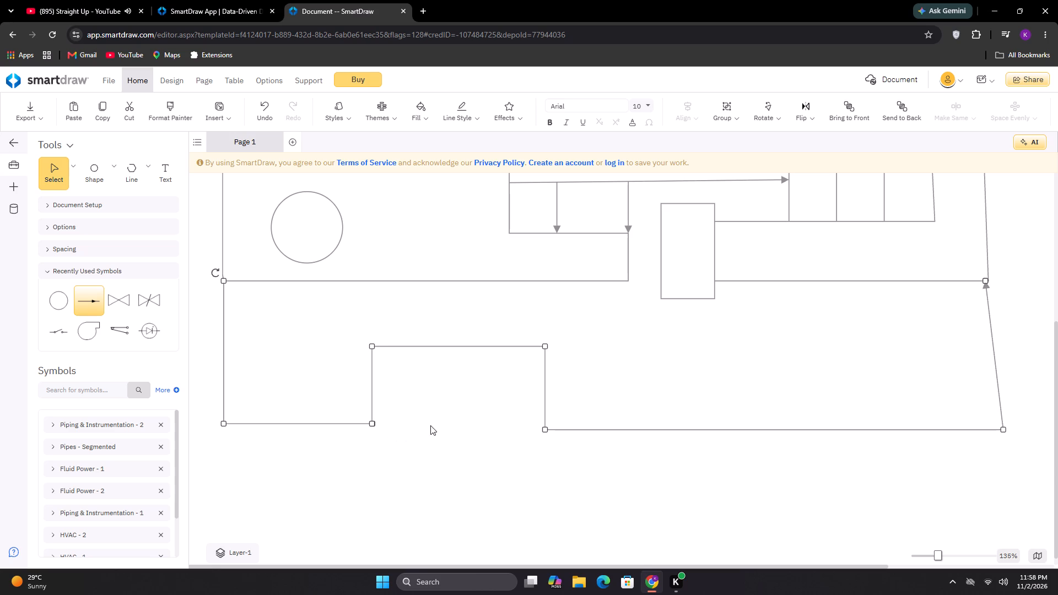
{"action": "left_click", "coordinate": [430, 425]}
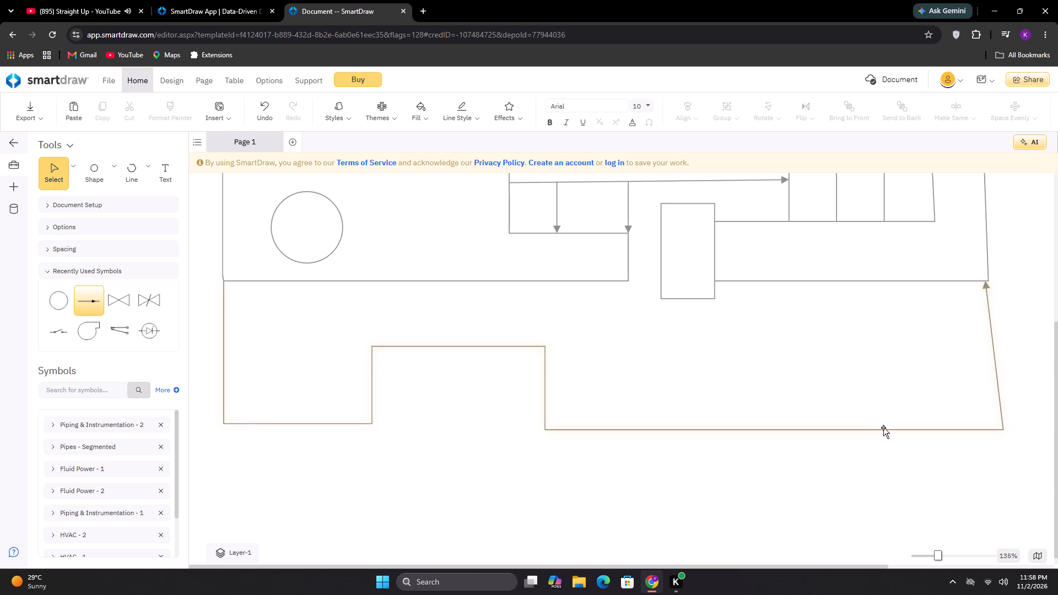
{"action": "left_click", "coordinate": [883, 428]}
{"action": "left_click_drag", "start_coordinate": [1001, 430], "coordinate": [998, 430]}
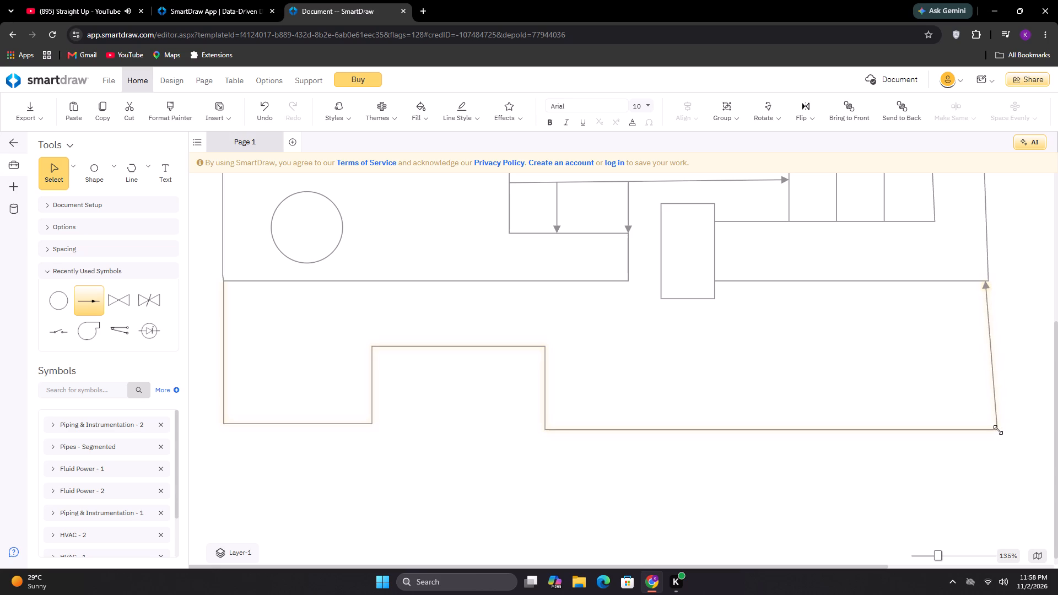
{"action": "left_click_drag", "start_coordinate": [998, 430], "coordinate": [992, 430]}
{"action": "left_click", "coordinate": [885, 358]}
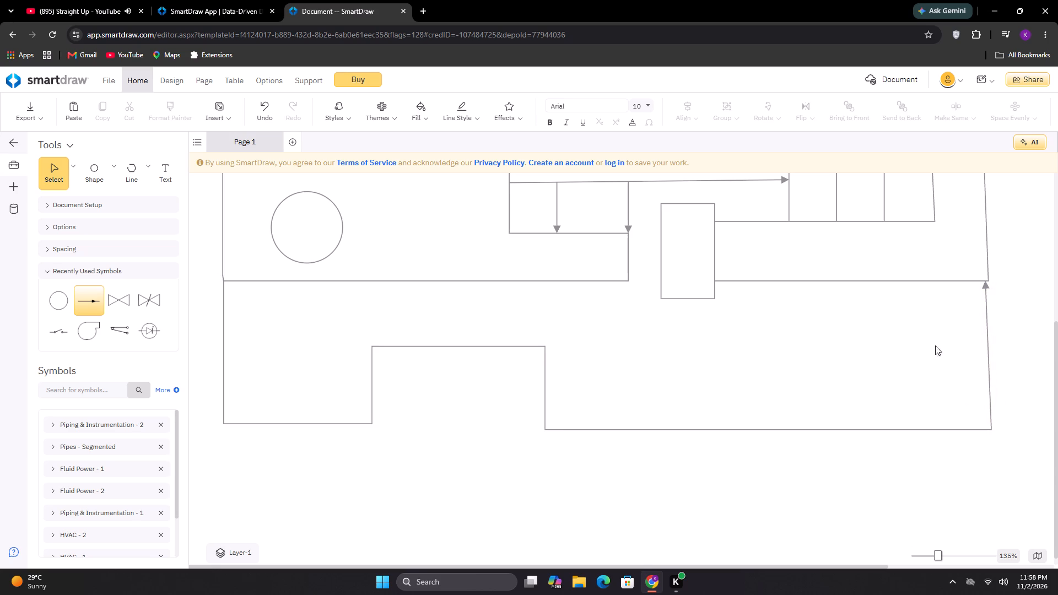
Place a circle inside the lower outline left of the notch, directly beneath the stepped outline's large circle.
{"action": "left_click", "coordinate": [1057, 385]}
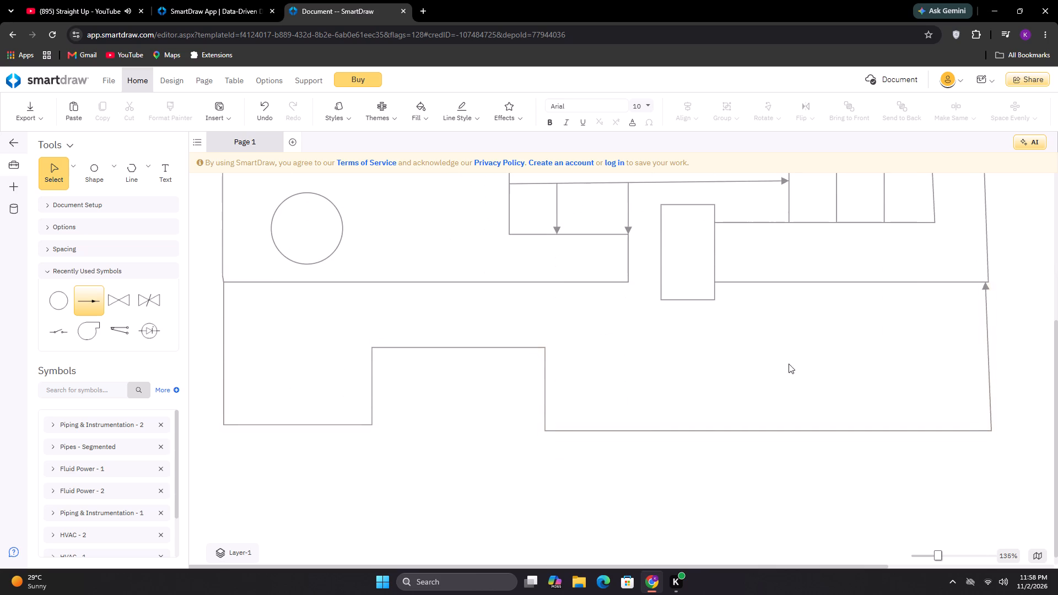
{"action": "left_click", "coordinate": [109, 171]}
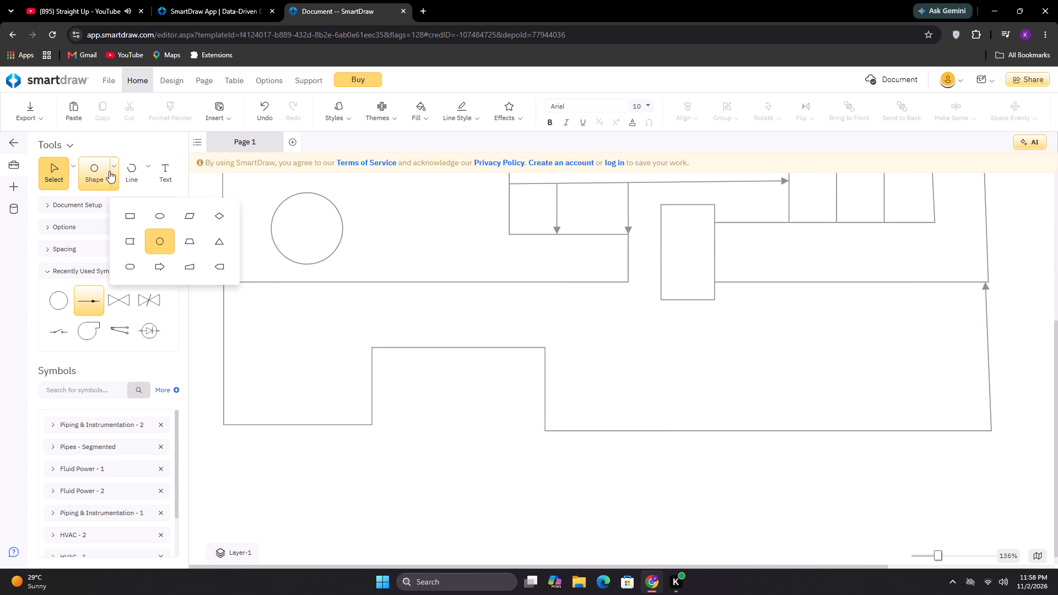
{"action": "left_click", "coordinate": [156, 244]}
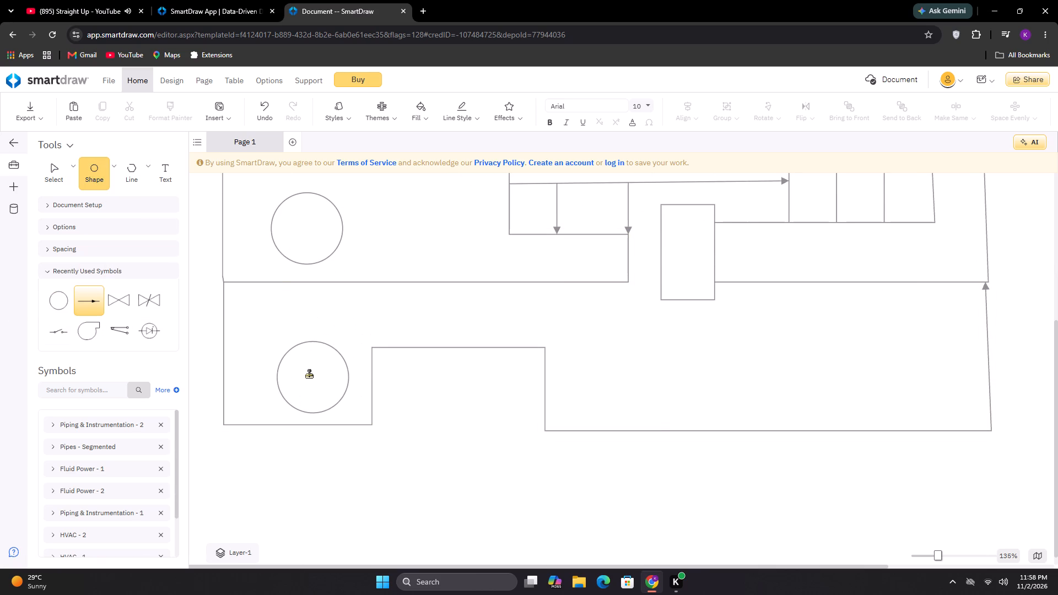
{"action": "left_click", "coordinate": [309, 375]}
{"action": "left_click", "coordinate": [370, 328]}
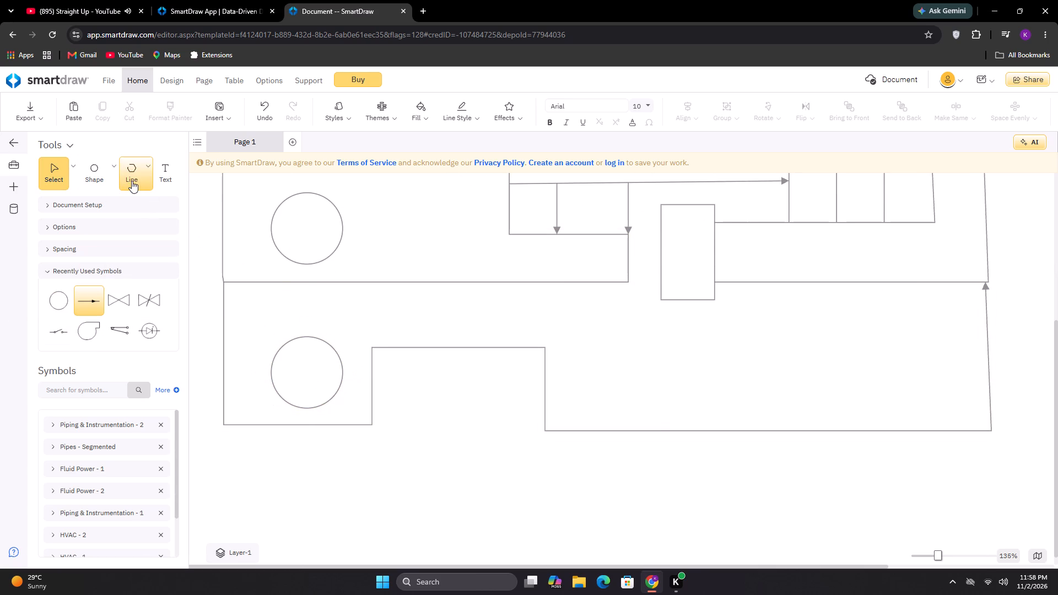
Place a second circle just right of the notch in the lower outline, level with the first and about 3.08 away.
{"action": "left_click", "coordinate": [130, 180]}
{"action": "left_click", "coordinate": [104, 178]}
{"action": "left_click", "coordinate": [114, 178]}
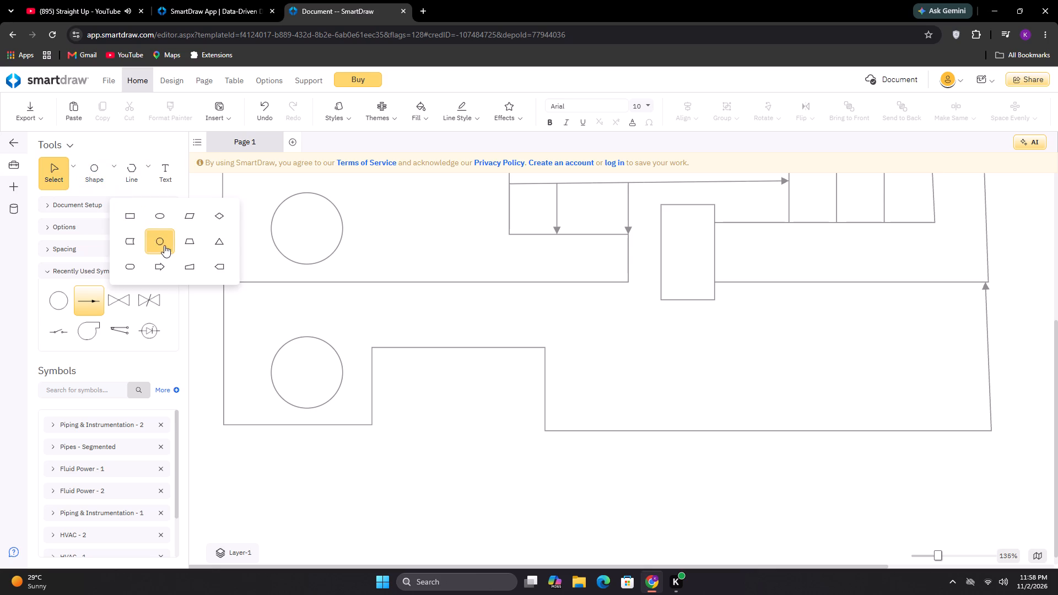
{"action": "left_click", "coordinate": [163, 240]}
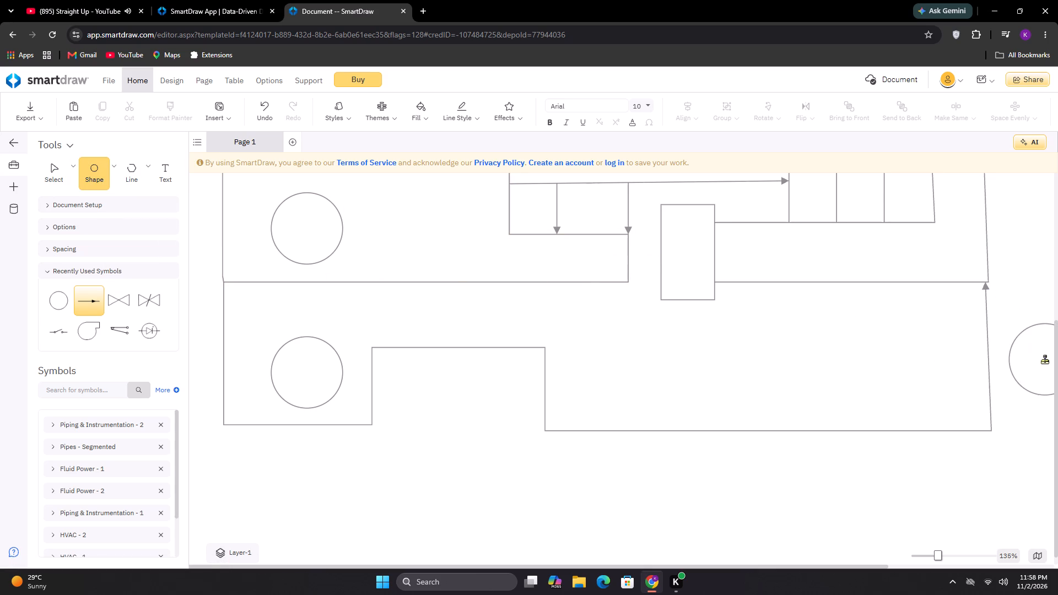
{"action": "left_click_drag", "start_coordinate": [1057, 362], "coordinate": [1050, 346]}
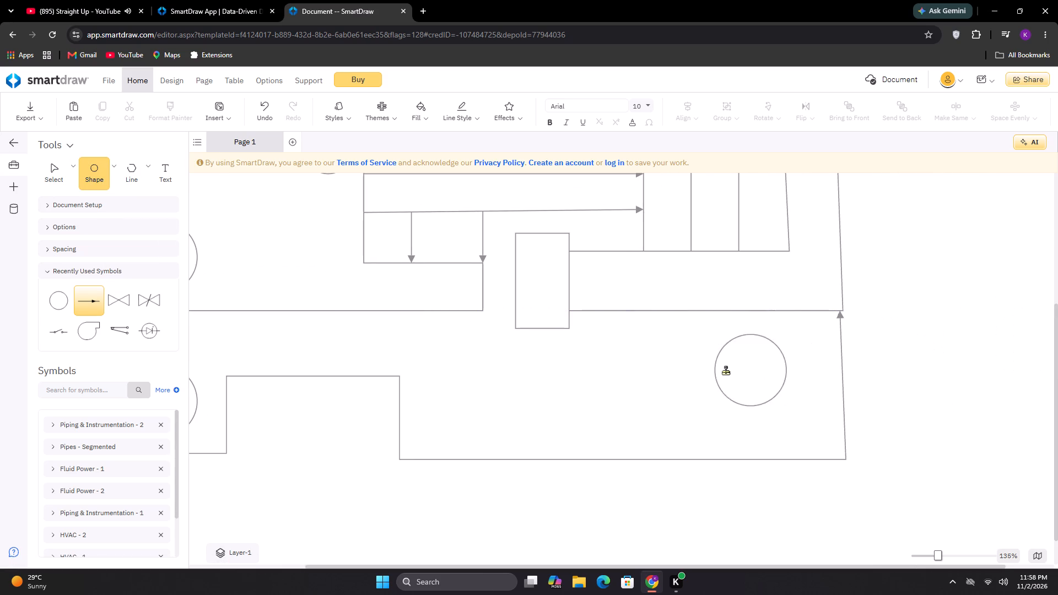
{"action": "left_click", "coordinate": [453, 402]}
{"action": "left_click", "coordinate": [1057, 367]}
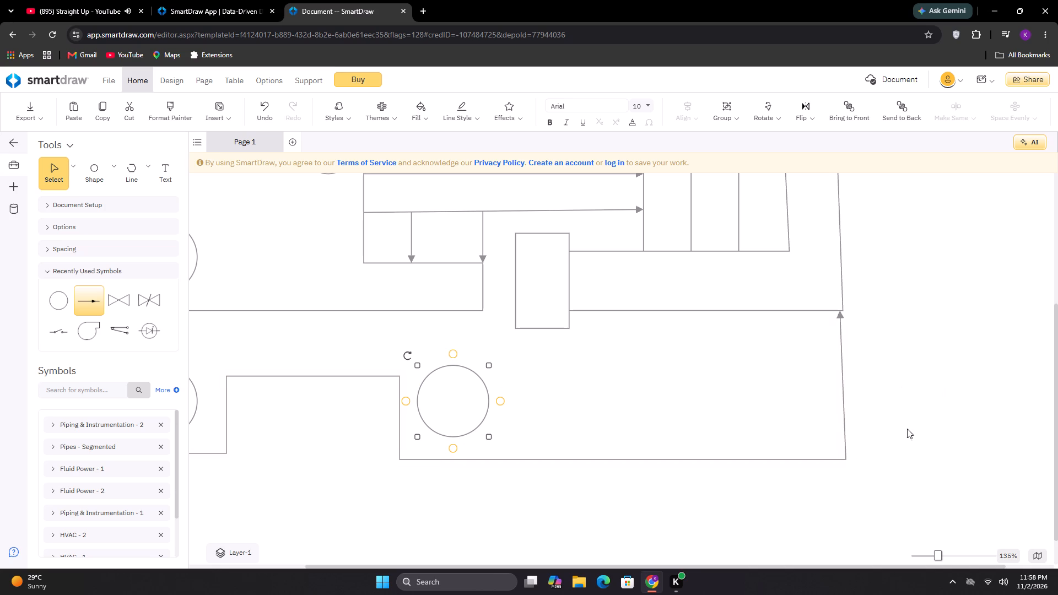
{"action": "left_click", "coordinate": [680, 501]}
{"action": "right_click", "coordinate": [672, 500]}
{"action": "left_click", "coordinate": [643, 495]}
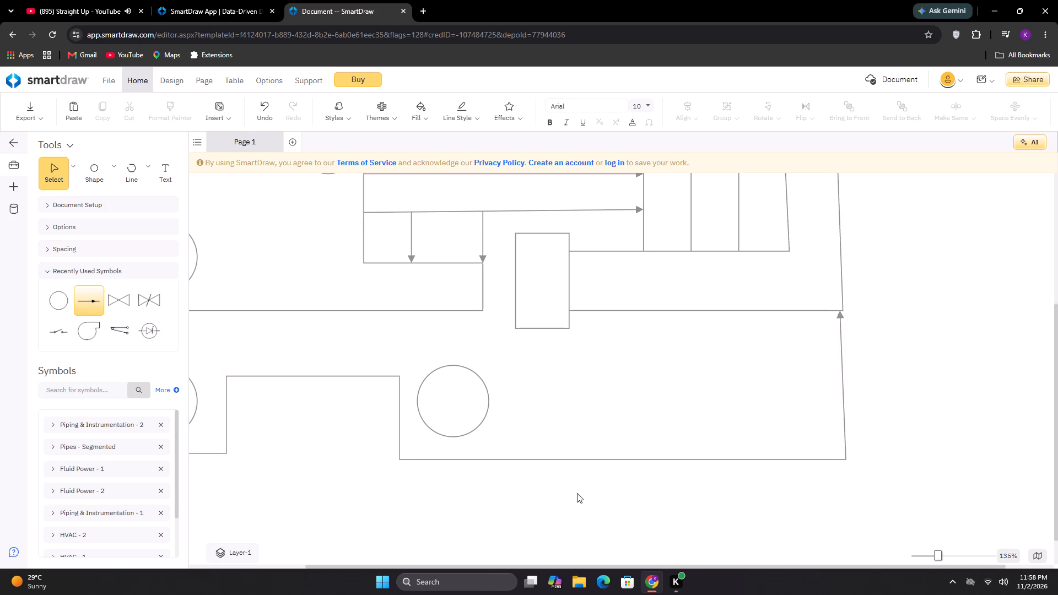
Review the diagram from the upper connecting lines down to the lower outline and its two circles.
{"action": "left_click_drag", "start_coordinate": [577, 493], "coordinate": [770, 518]}
{"action": "left_click_drag", "start_coordinate": [1054, 460], "coordinate": [1049, 367]}
{"action": "left_click_drag", "start_coordinate": [1057, 392], "coordinate": [1052, 360]}
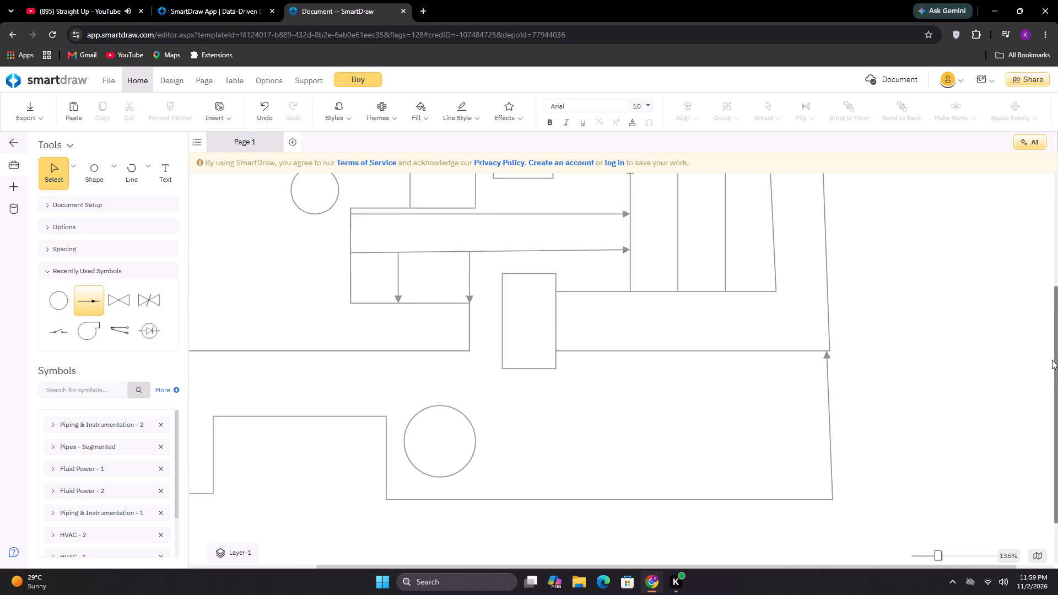
{"action": "left_click_drag", "start_coordinate": [1052, 360], "coordinate": [1055, 222]}
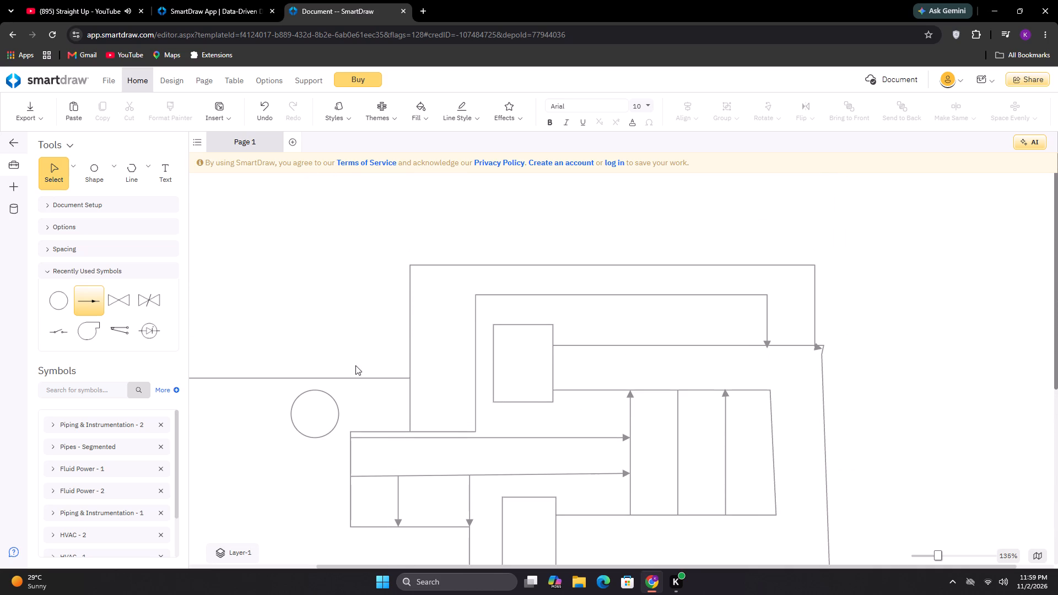
{"action": "left_click_drag", "start_coordinate": [320, 301], "coordinate": [440, 294]}
{"action": "right_click_drag", "start_coordinate": [352, 227], "coordinate": [550, 193]}
{"action": "middle_click_drag", "start_coordinate": [323, 257], "coordinate": [517, 275]}
{"action": "right_click", "coordinate": [323, 257]}
{"action": "right_click", "coordinate": [323, 258]}
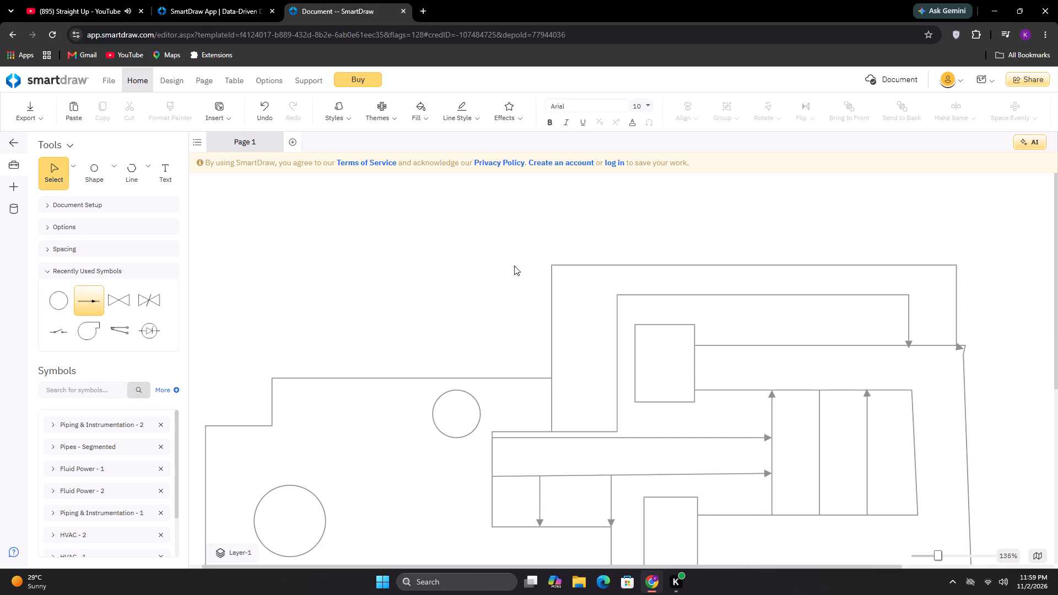
{"action": "middle_click_drag", "start_coordinate": [517, 277], "coordinate": [490, 0]}
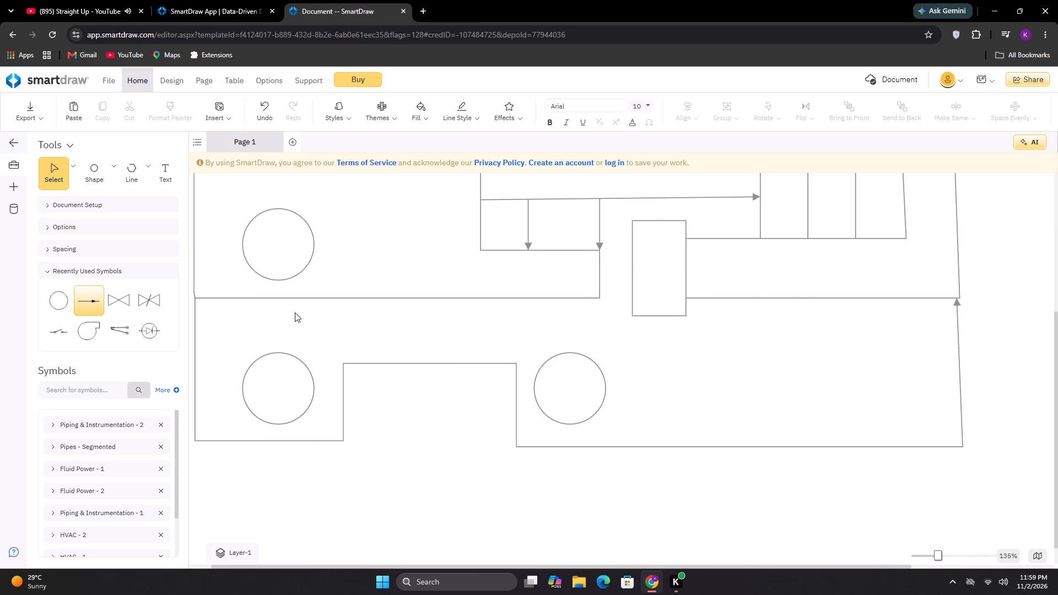
Draw a stepped line from the notch's top edge, around the right-hand circle, just inside the bottom edge and up to the C-shaped view's lower-right corner.
{"action": "left_click", "coordinate": [133, 170]}
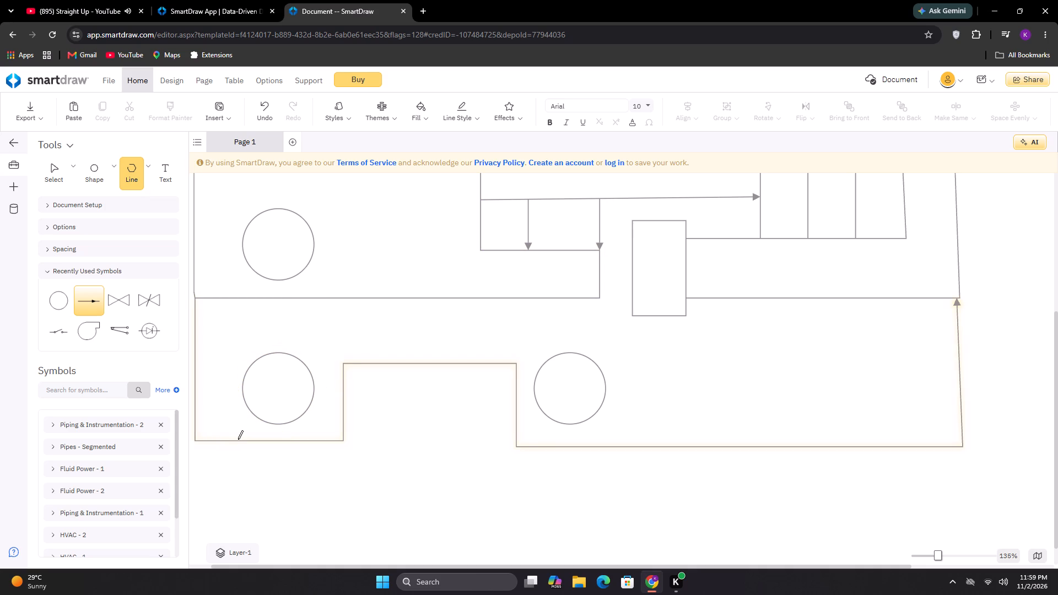
{"action": "left_click", "coordinate": [421, 363]}
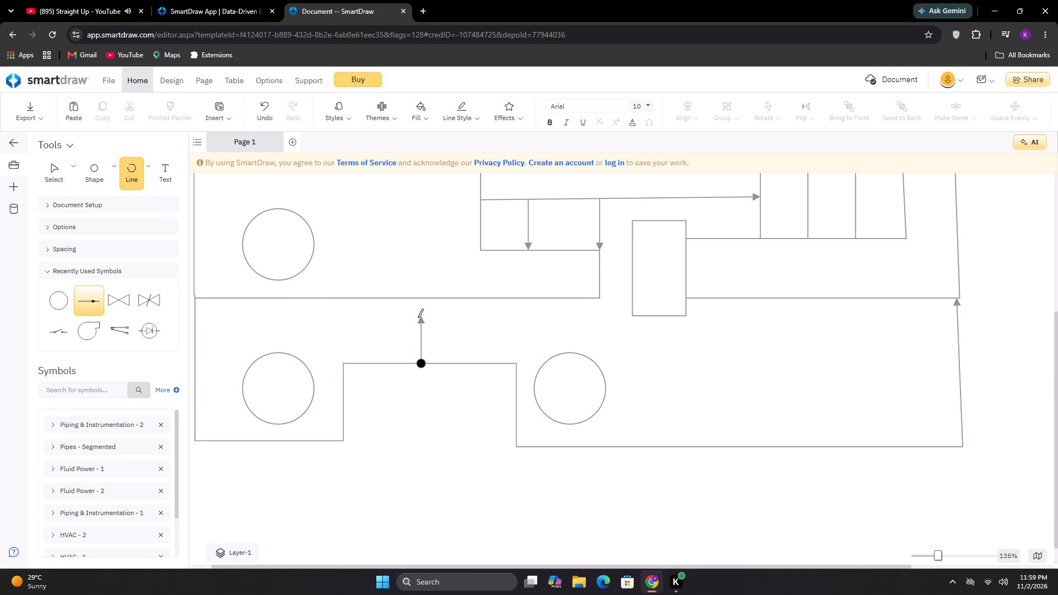
{"action": "left_click", "coordinate": [418, 317]}
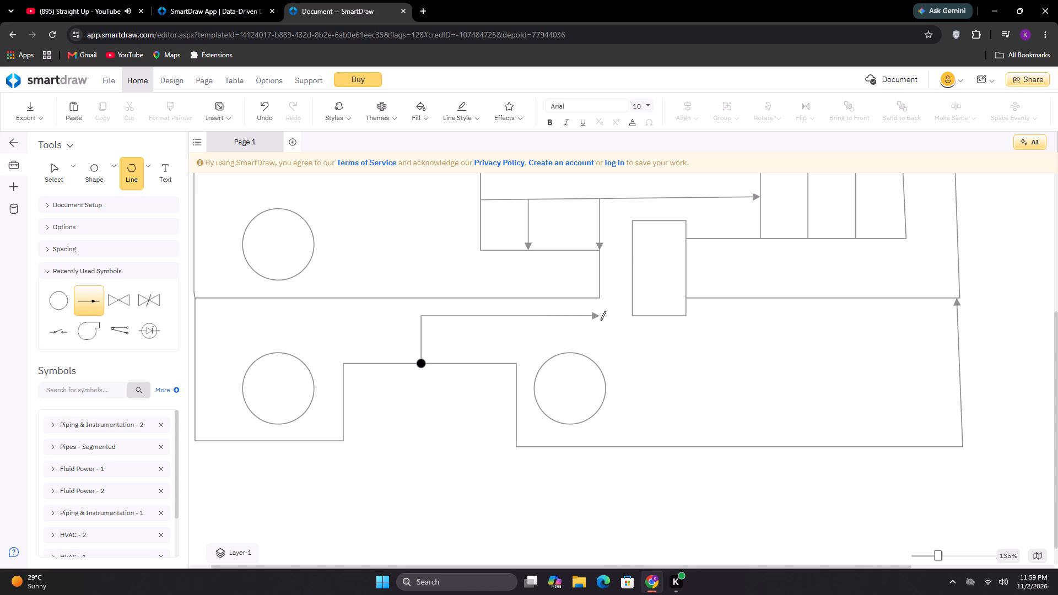
{"action": "left_click", "coordinate": [604, 320]}
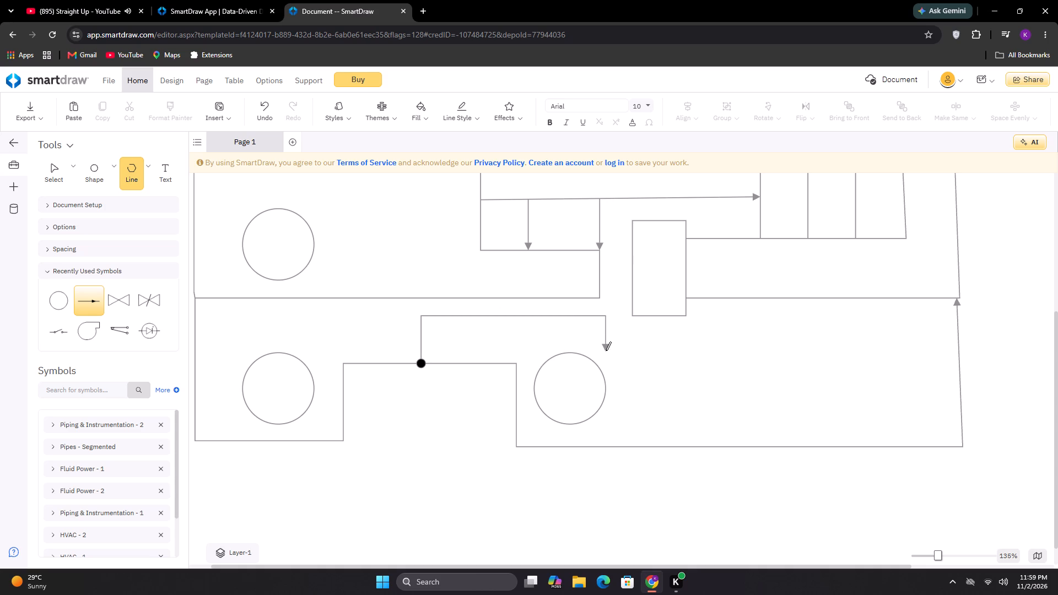
{"action": "left_click", "coordinate": [606, 350]}
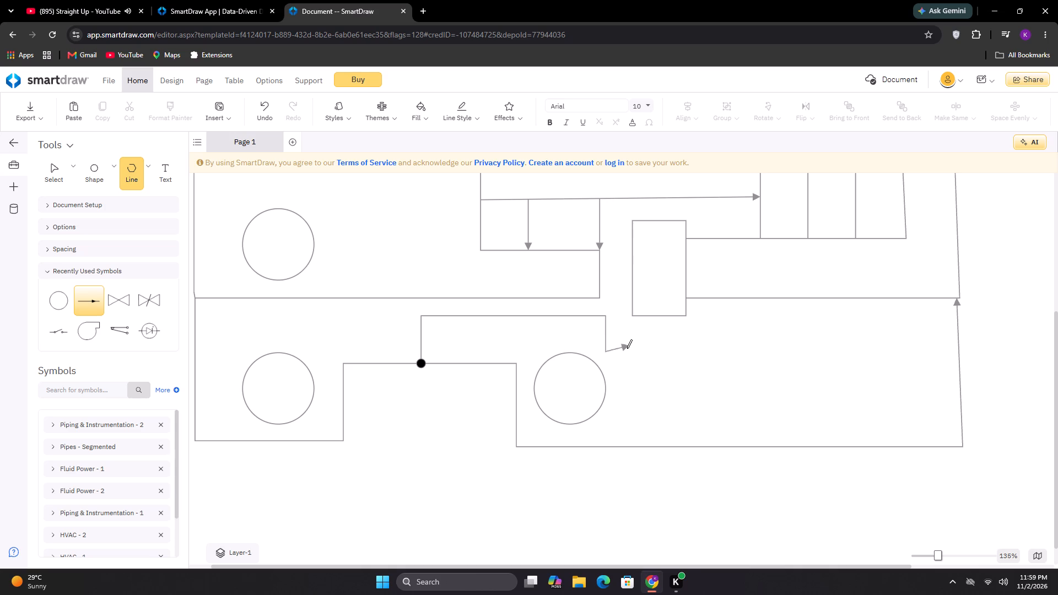
{"action": "left_click", "coordinate": [631, 350]}
{"action": "left_click", "coordinate": [628, 436]}
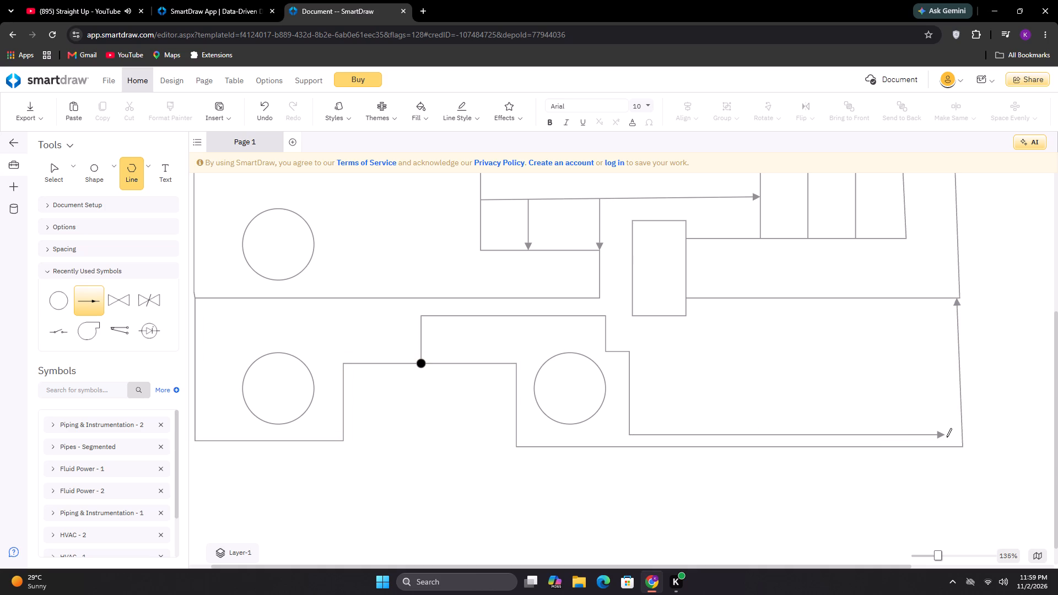
{"action": "left_click", "coordinate": [947, 437]}
{"action": "left_click", "coordinate": [941, 300]}
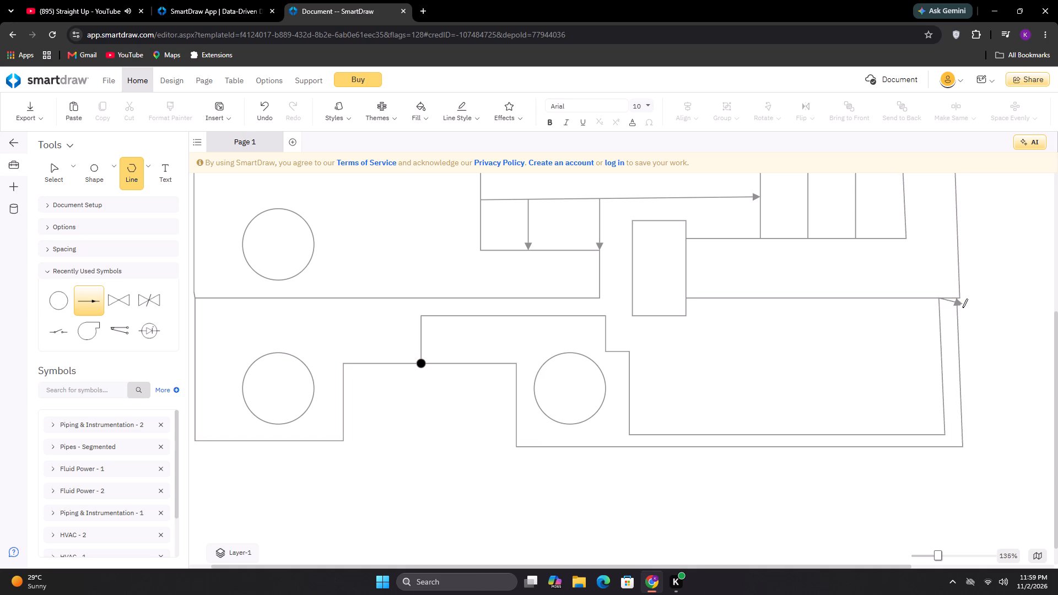
{"action": "left_click", "coordinate": [957, 299]}
{"action": "key", "text": "Escape"}
{"action": "left_click", "coordinate": [992, 322]}
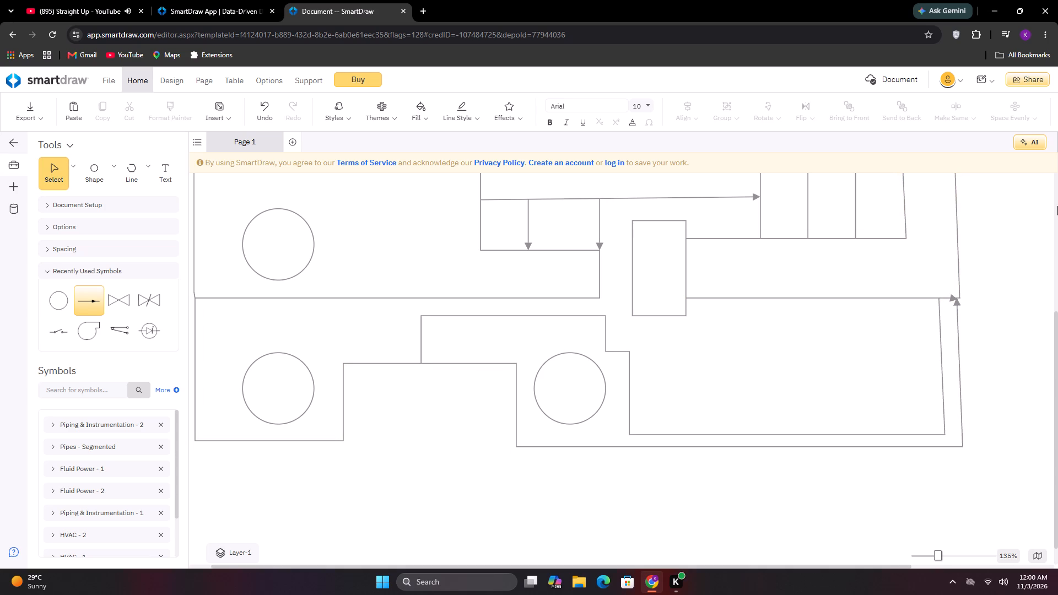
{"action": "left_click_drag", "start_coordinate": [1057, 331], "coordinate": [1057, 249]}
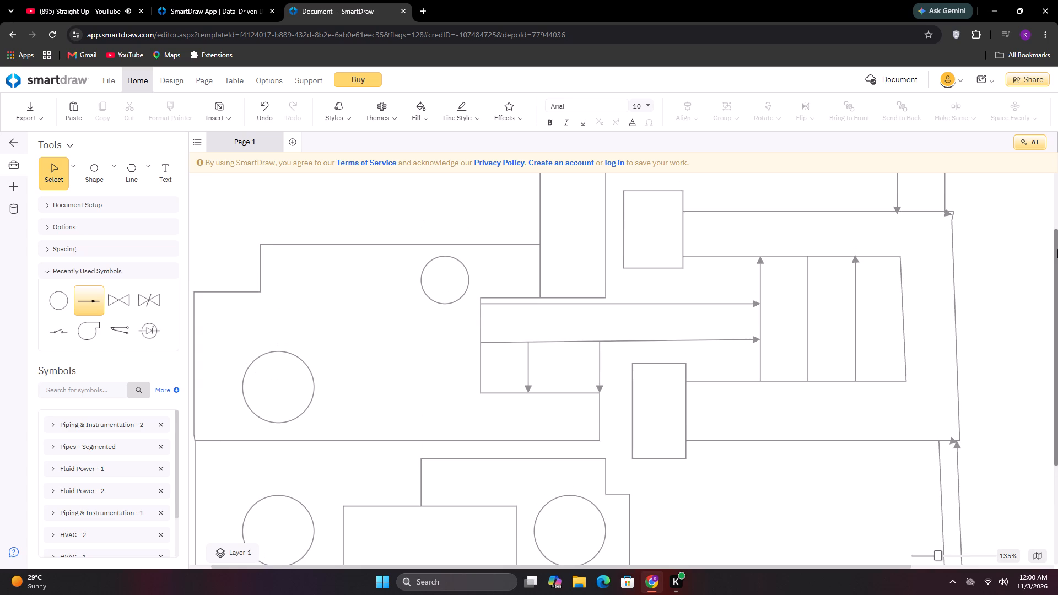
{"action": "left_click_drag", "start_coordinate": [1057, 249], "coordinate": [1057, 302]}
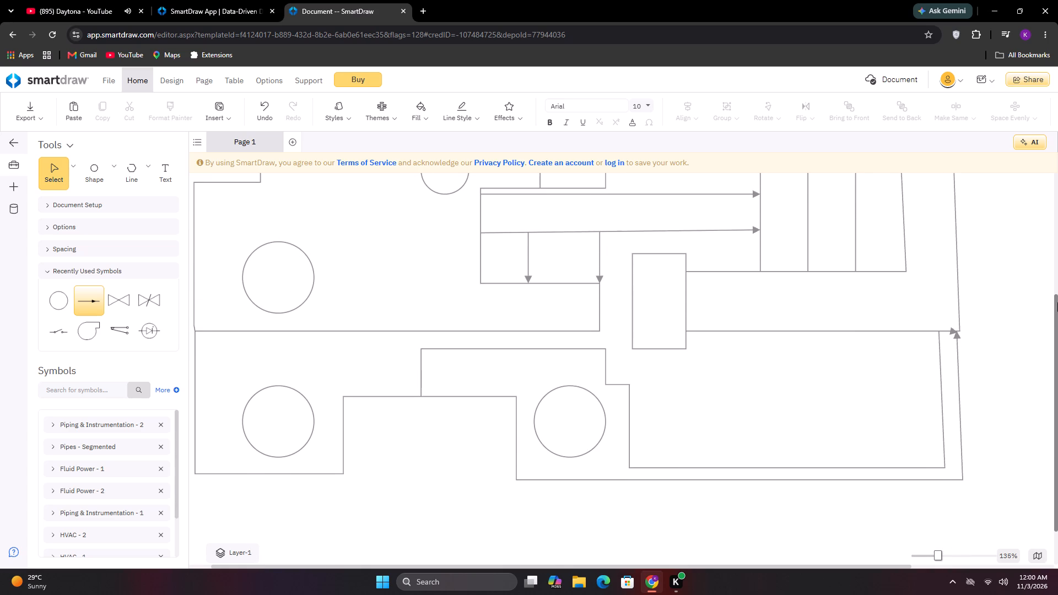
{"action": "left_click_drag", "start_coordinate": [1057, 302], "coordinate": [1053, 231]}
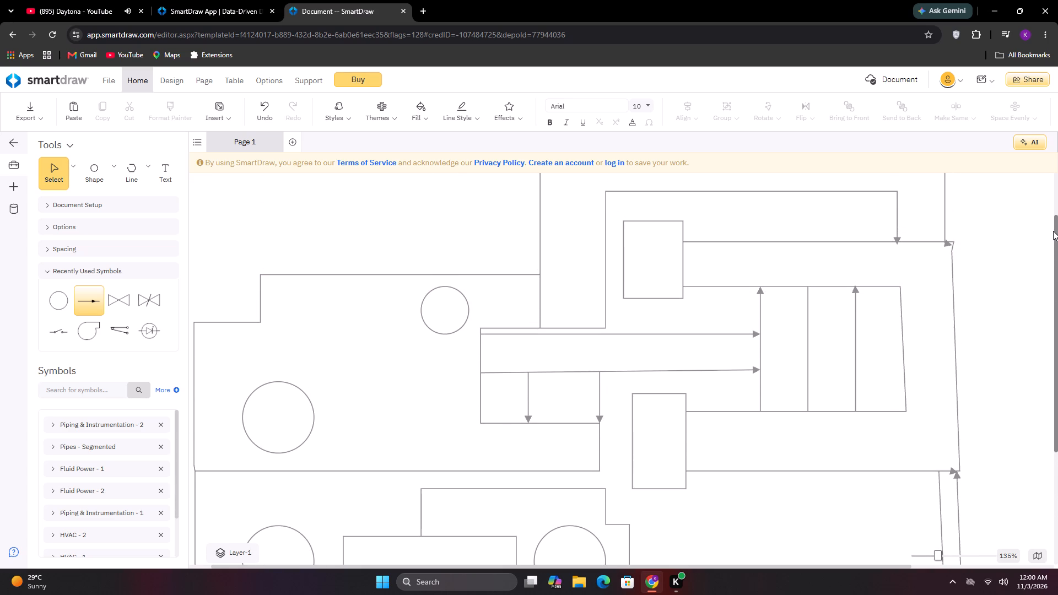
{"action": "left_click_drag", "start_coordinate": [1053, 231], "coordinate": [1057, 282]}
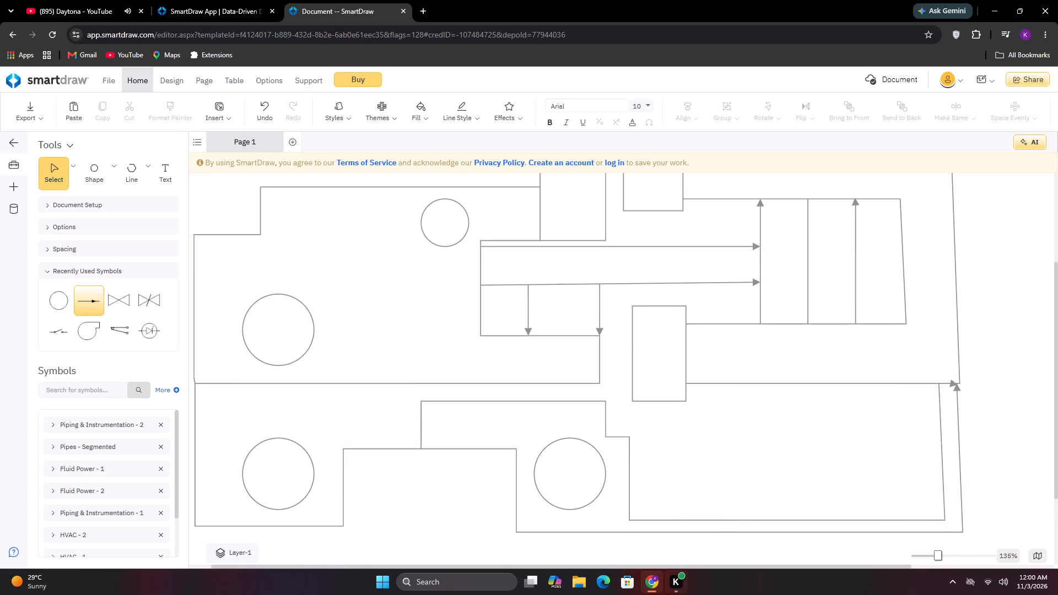
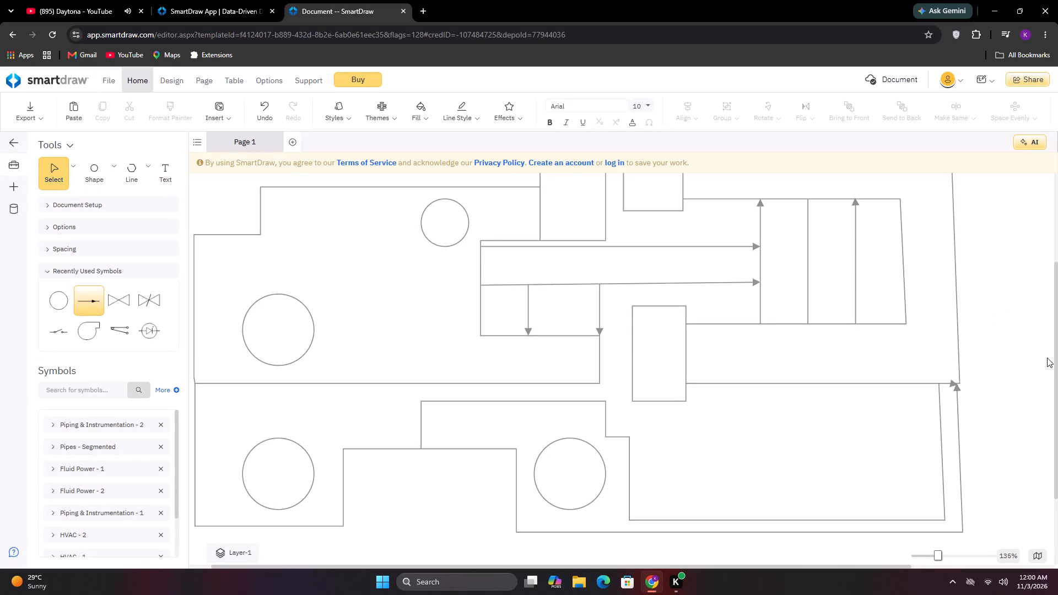
Review the whole diagram from the upper connecting lines down to the lower outline's bottom edge.
{"action": "left_click_drag", "start_coordinate": [1057, 364], "coordinate": [1049, 268]}
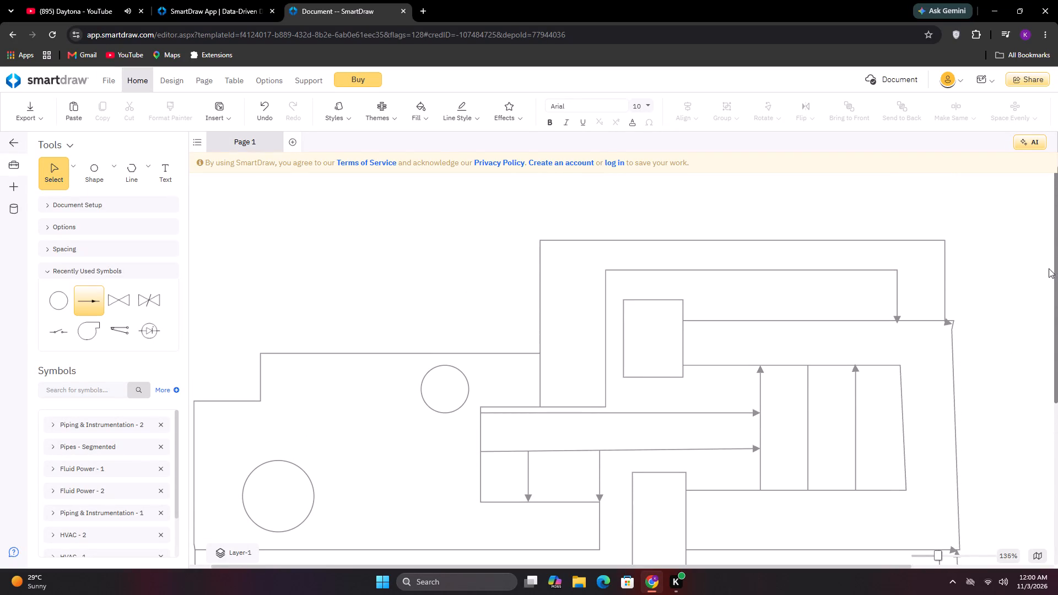
{"action": "left_click_drag", "start_coordinate": [1049, 268], "coordinate": [1057, 349]}
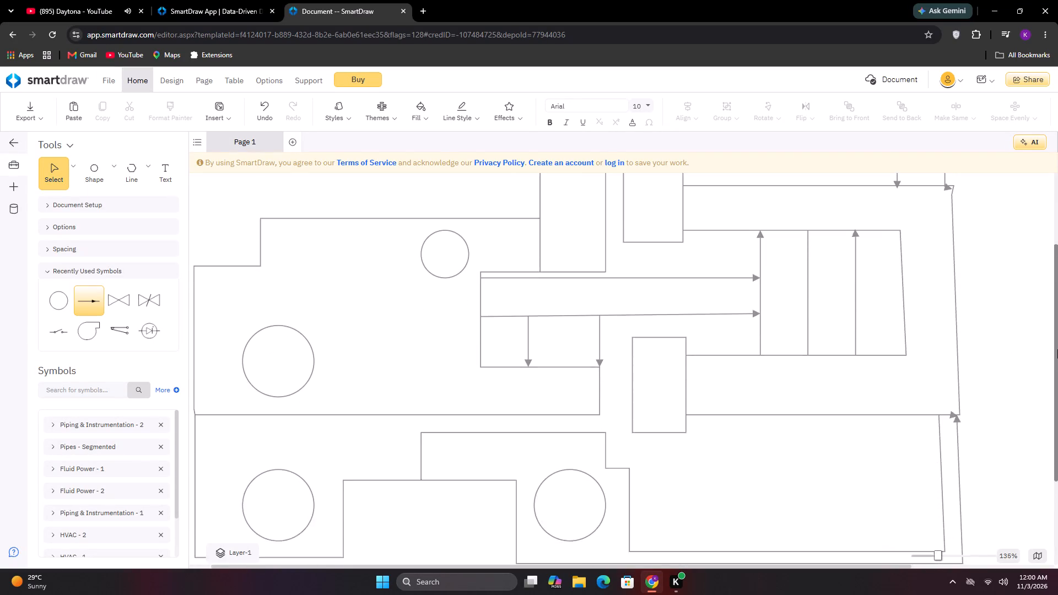
{"action": "left_click_drag", "start_coordinate": [1057, 349], "coordinate": [1040, 285]}
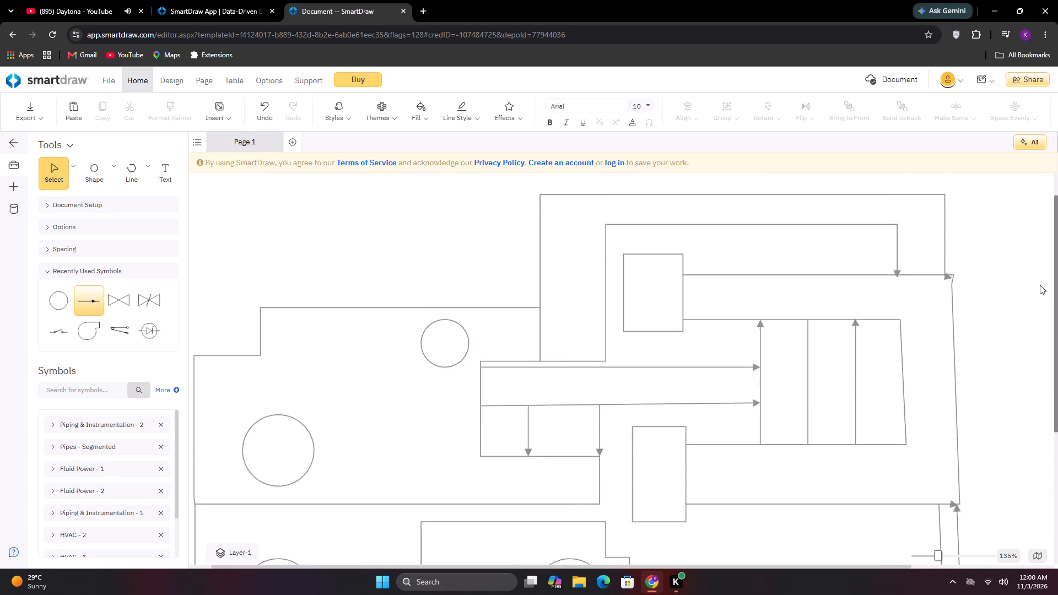
{"action": "left_click_drag", "start_coordinate": [1040, 285], "coordinate": [1043, 209]}
{"action": "left_click_drag", "start_coordinate": [1057, 252], "coordinate": [1057, 317]}
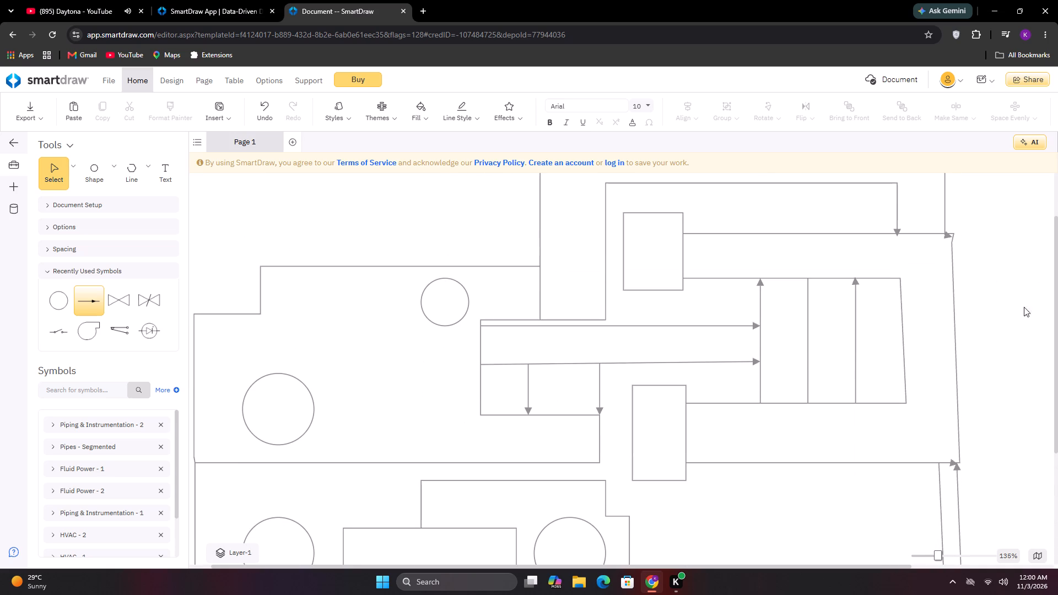
{"action": "left_click", "coordinate": [954, 235]}
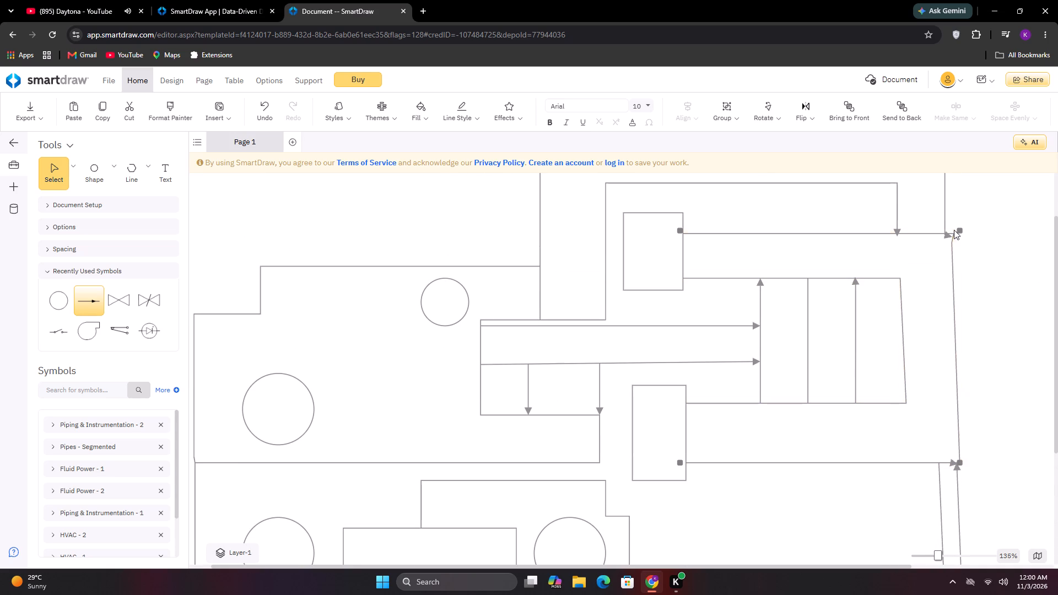
{"action": "left_click_drag", "start_coordinate": [1057, 259], "coordinate": [1057, 424]}
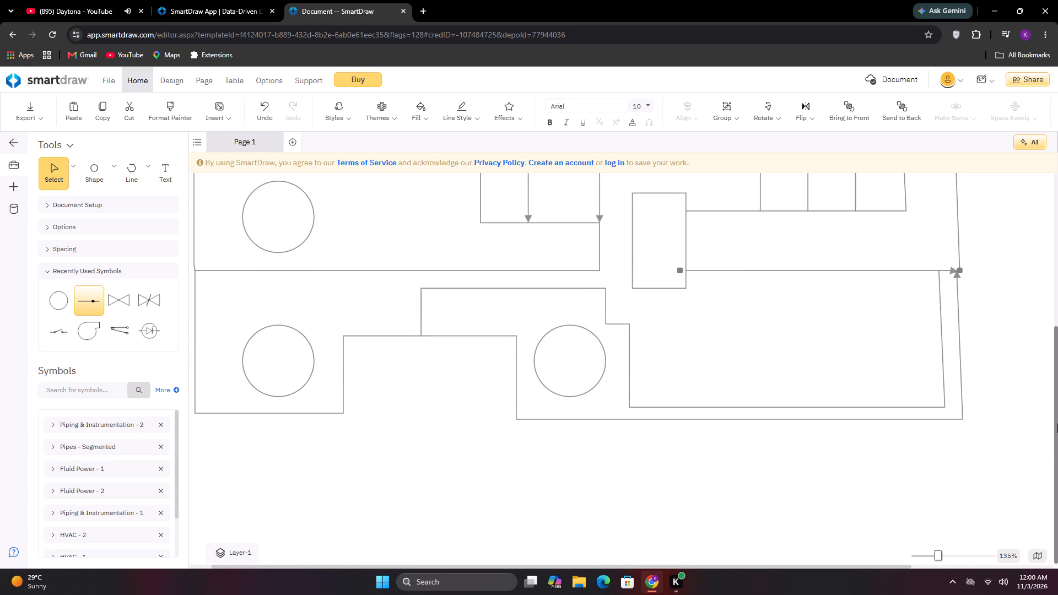
{"action": "left_click_drag", "start_coordinate": [1057, 424], "coordinate": [1057, 450]}
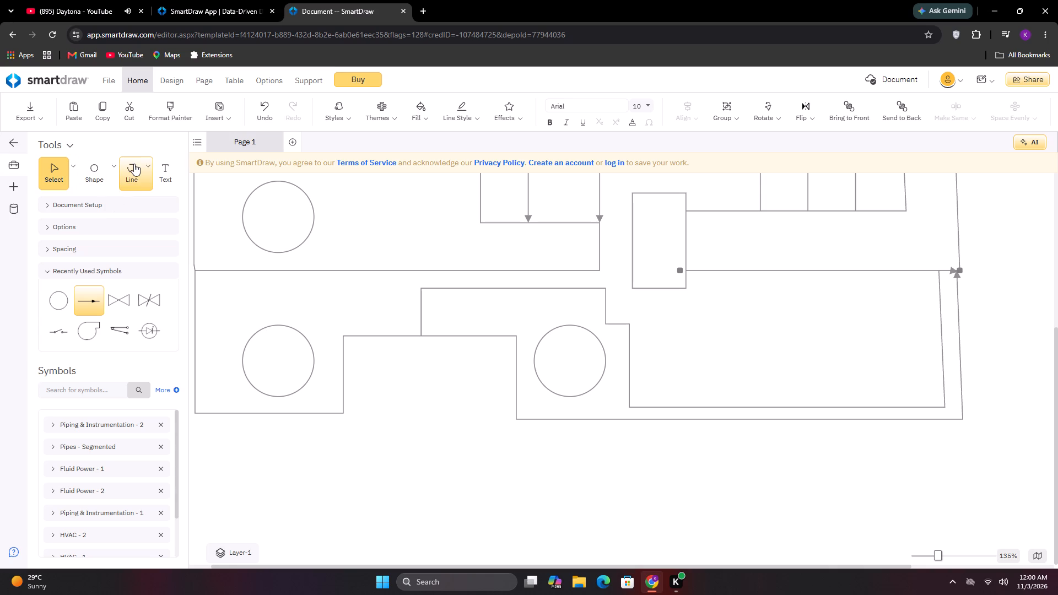
Draw a polygon line around the lower outline's left circle, from the bottom edge up, across and down to the notch's upper-left corner.
{"action": "left_click", "coordinate": [134, 164]}
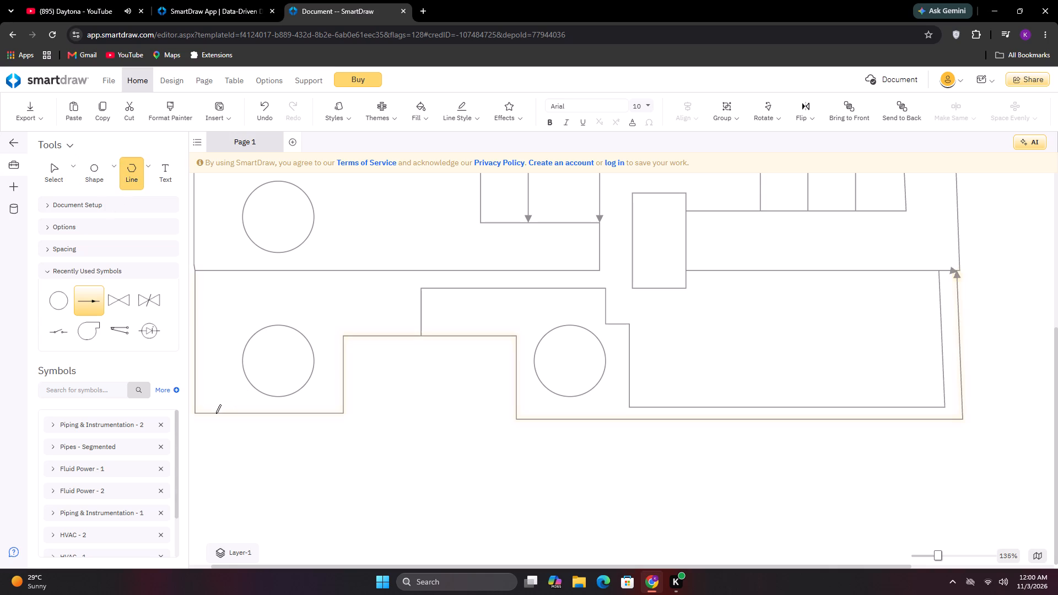
{"action": "left_click", "coordinate": [210, 413]}
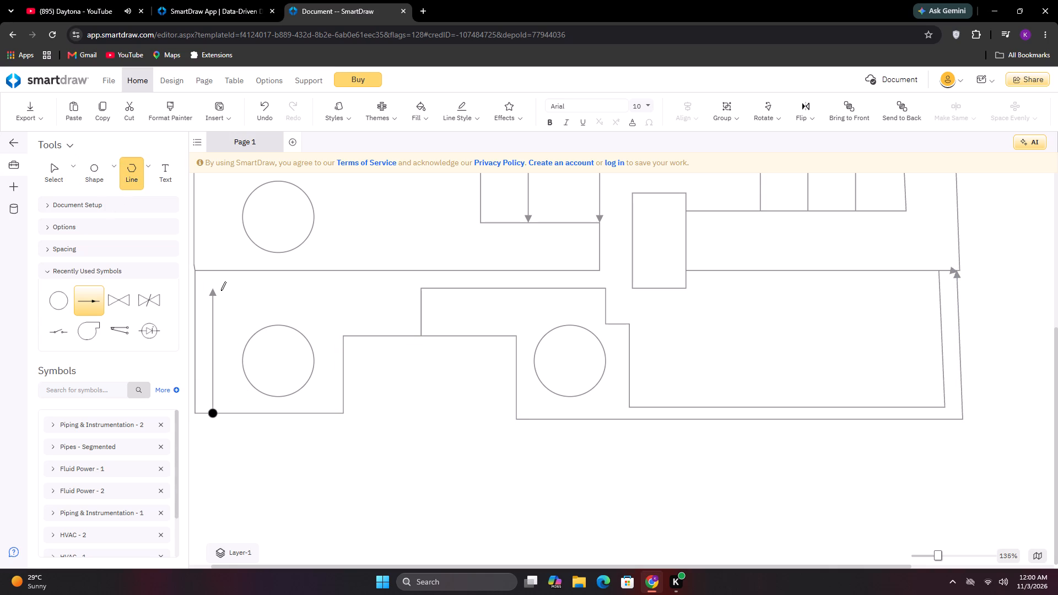
{"action": "left_click", "coordinate": [220, 289]}
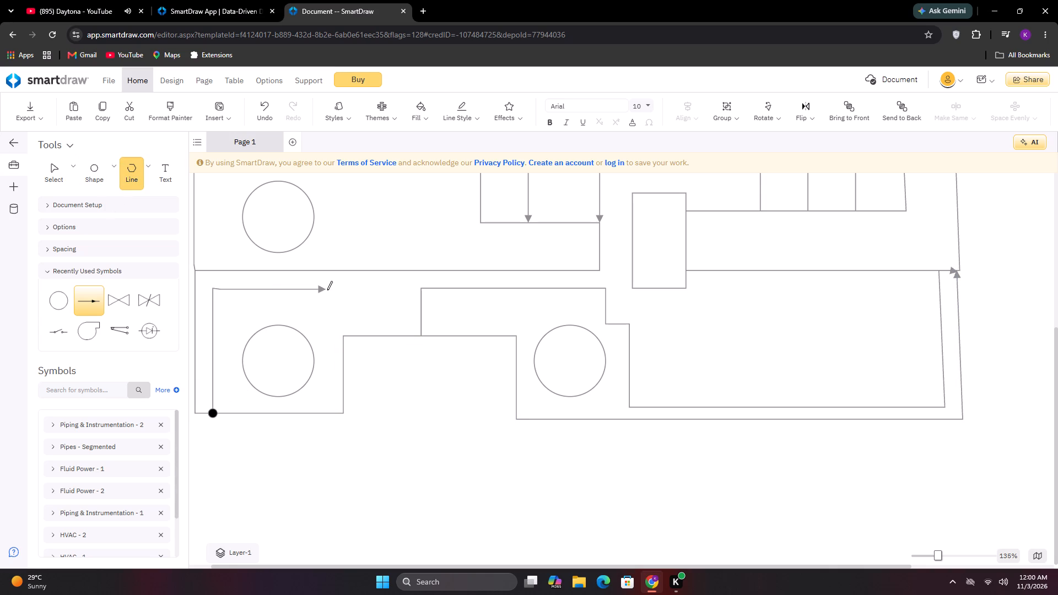
{"action": "left_click", "coordinate": [339, 289]}
{"action": "left_click", "coordinate": [346, 337]}
{"action": "key", "text": "Escape"}
Square up the new line around the left circle by levelling its top segment and aligning its upper-right corner with the notch edge.
{"action": "left_click", "coordinate": [339, 288]}
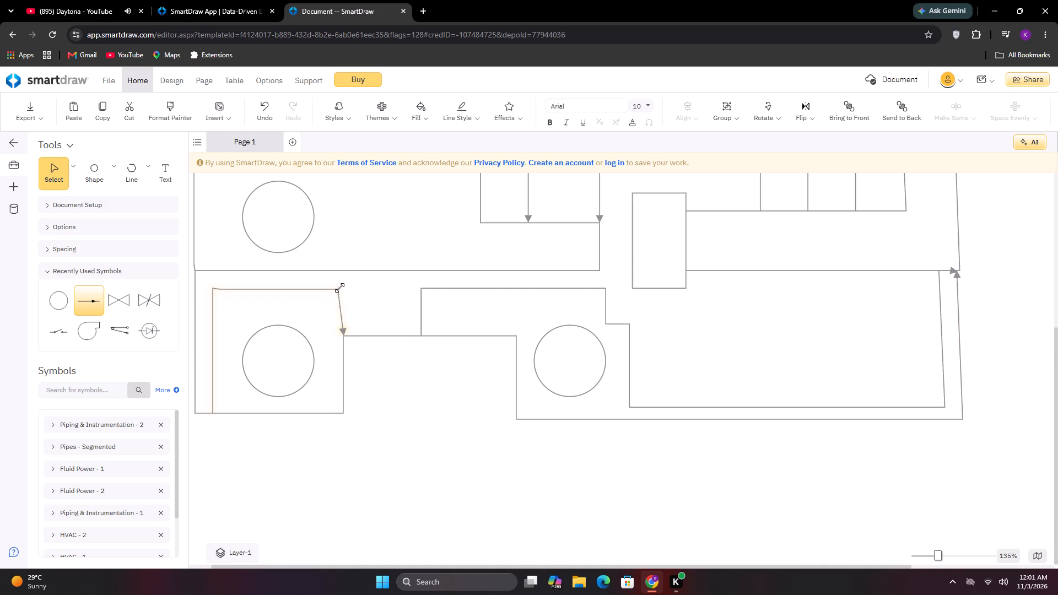
{"action": "left_click_drag", "start_coordinate": [221, 288], "coordinate": [221, 286]}
{"action": "left_click_drag", "start_coordinate": [221, 286], "coordinate": [276, 291]}
{"action": "left_click_drag", "start_coordinate": [276, 291], "coordinate": [339, 291]}
{"action": "left_click", "coordinate": [370, 311]}
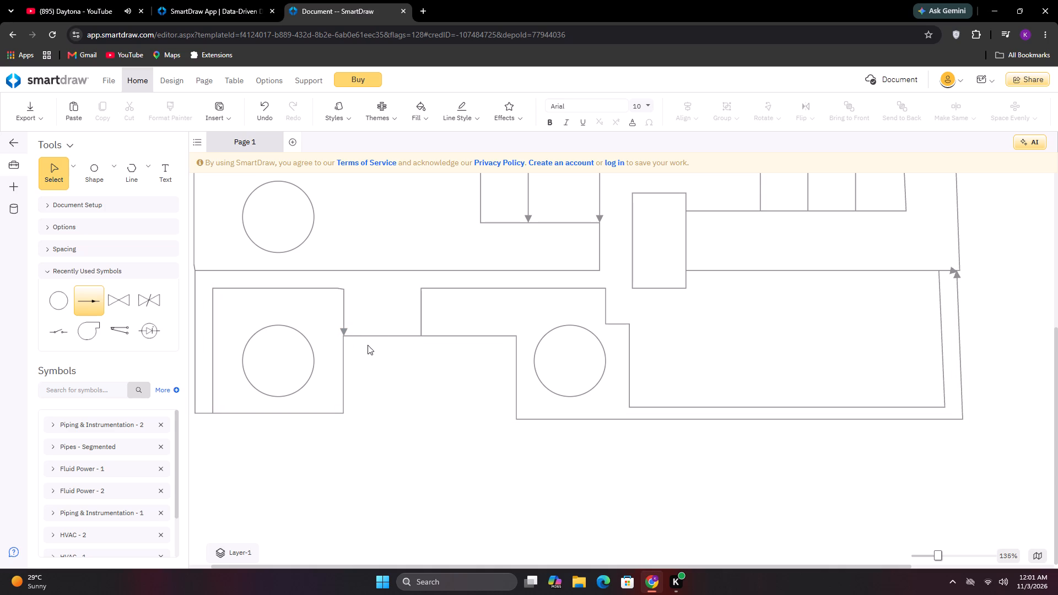
{"action": "left_click", "coordinate": [333, 288]}
{"action": "left_click", "coordinate": [334, 288]}
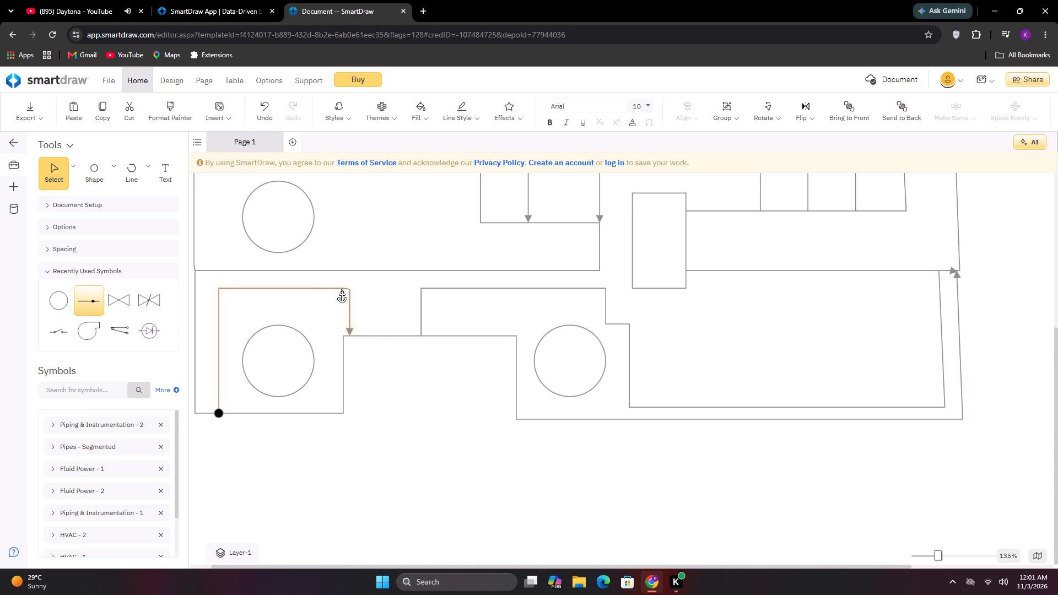
{"action": "left_click_drag", "start_coordinate": [338, 288], "coordinate": [345, 289]}
{"action": "left_click", "coordinate": [384, 302]}
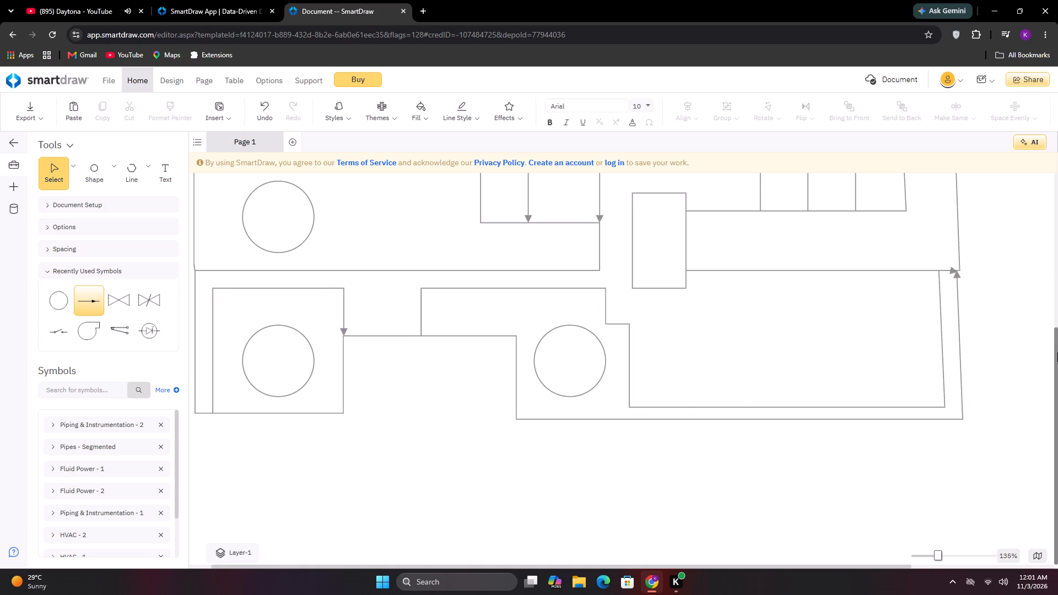
Place a diamond inside the lower outline, level with the two circles and about 0.6 to the right of the right-hand circle.
{"action": "left_click_drag", "start_coordinate": [1057, 356], "coordinate": [1057, 242]}
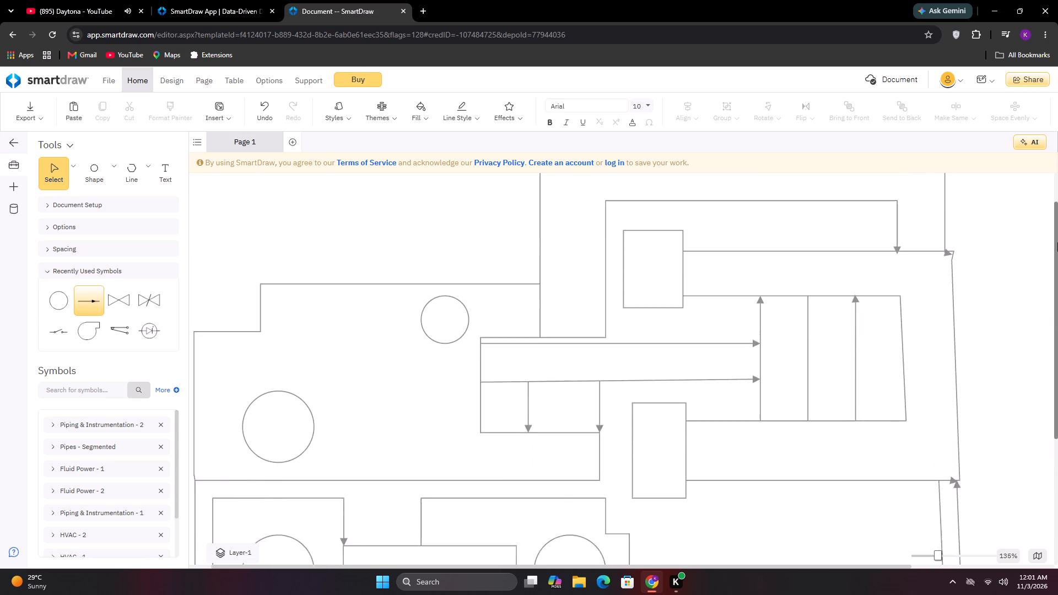
{"action": "left_click_drag", "start_coordinate": [1057, 242], "coordinate": [1057, 303]}
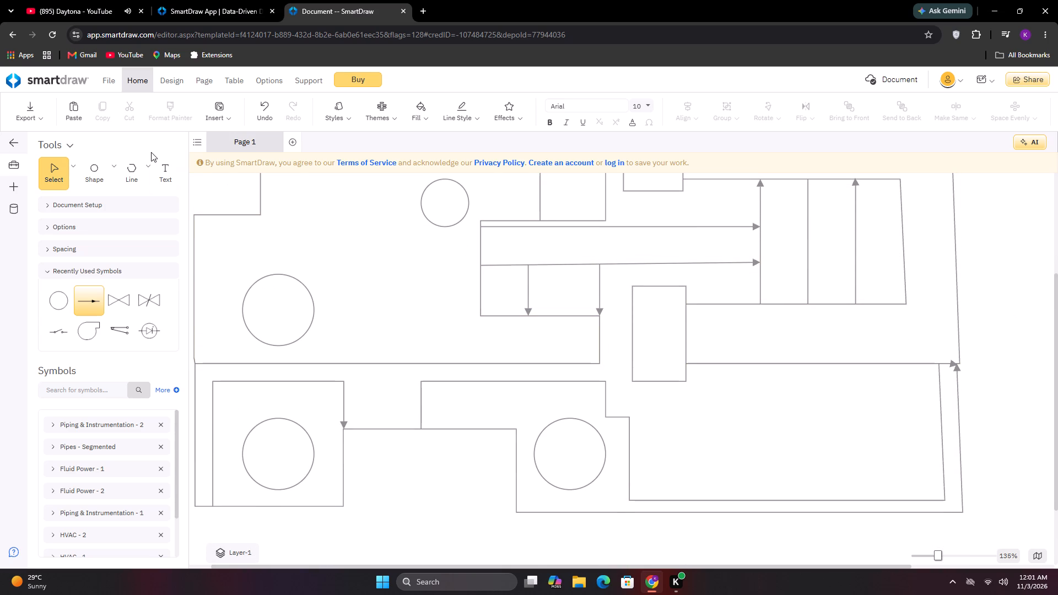
{"action": "left_click", "coordinate": [112, 169]}
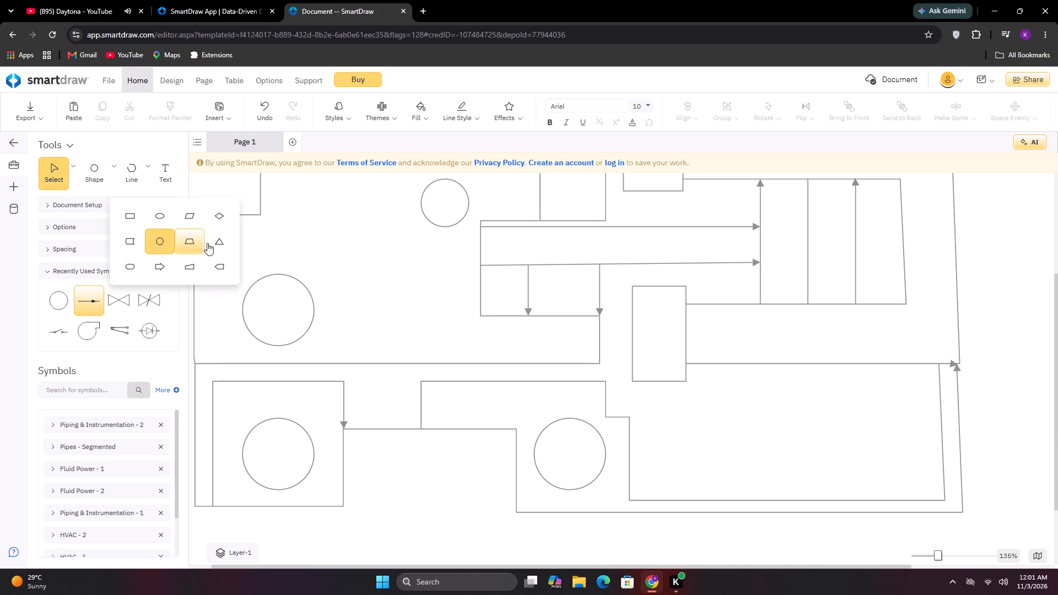
{"action": "left_click", "coordinate": [220, 221]}
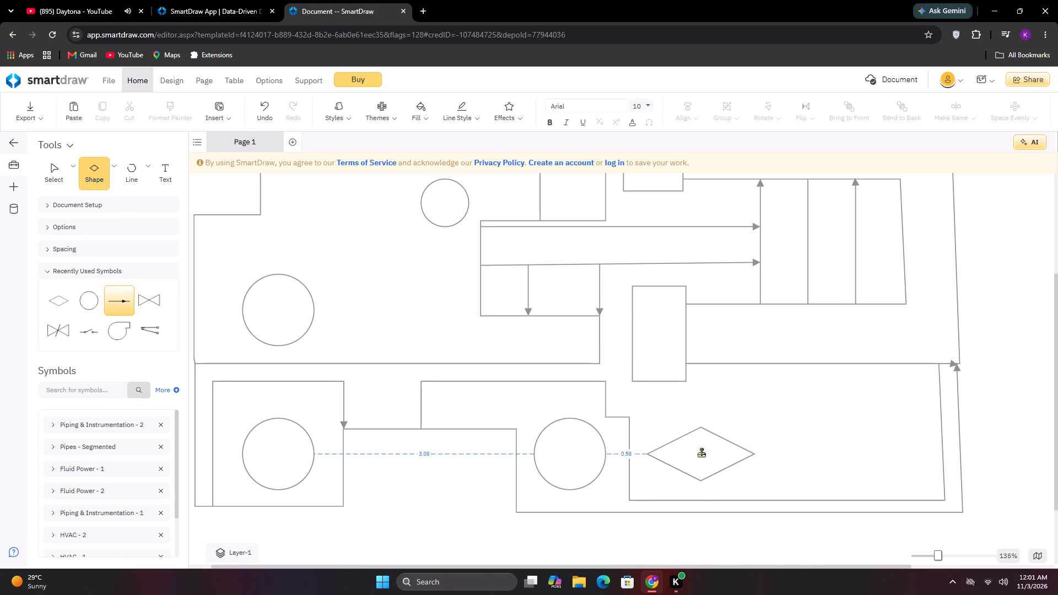
{"action": "left_click", "coordinate": [701, 453]}
{"action": "left_click", "coordinate": [725, 354]}
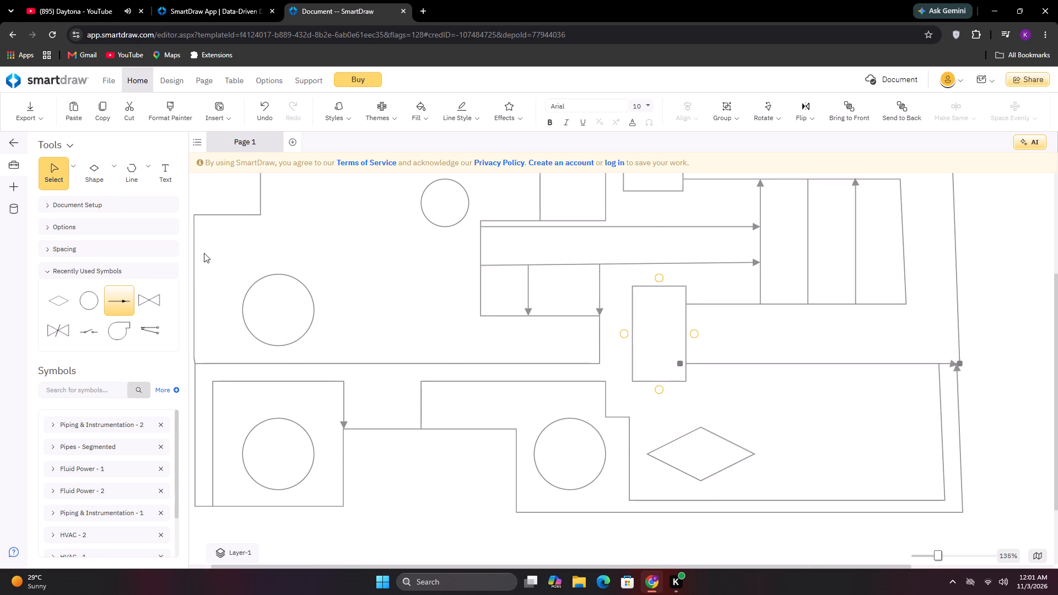
Place a second diamond level with the first, near the right end of the lower outline.
{"action": "left_click", "coordinate": [145, 184]}
{"action": "left_click", "coordinate": [112, 178]}
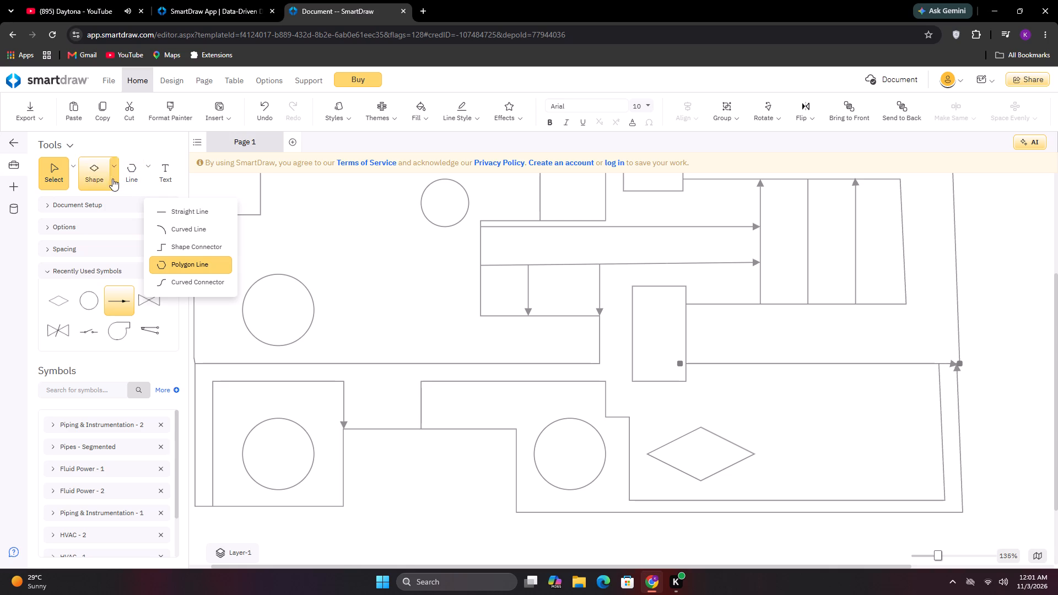
{"action": "left_click", "coordinate": [218, 218]}
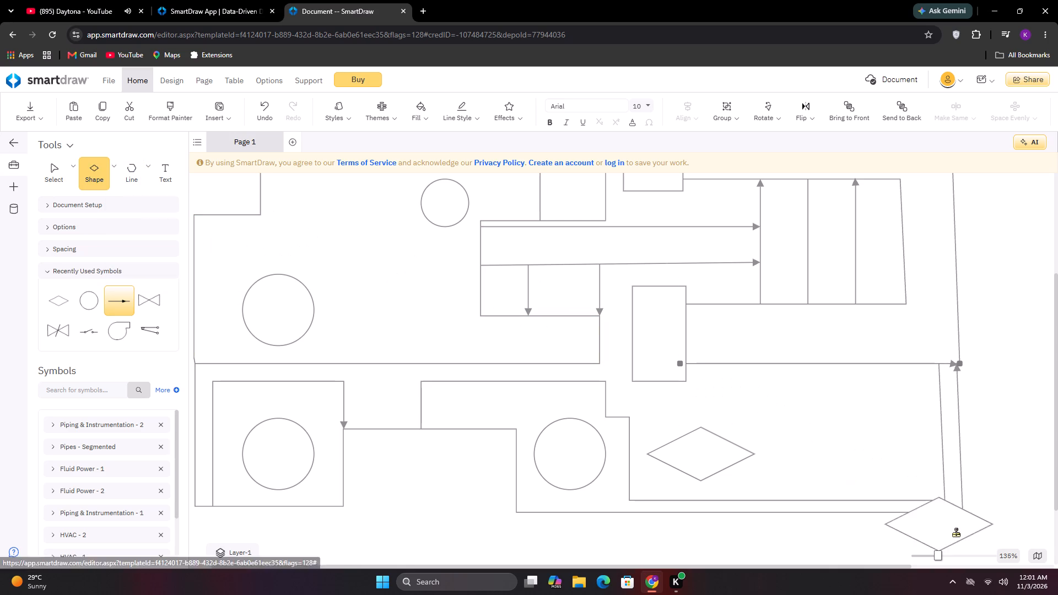
{"action": "left_click", "coordinate": [880, 455]}
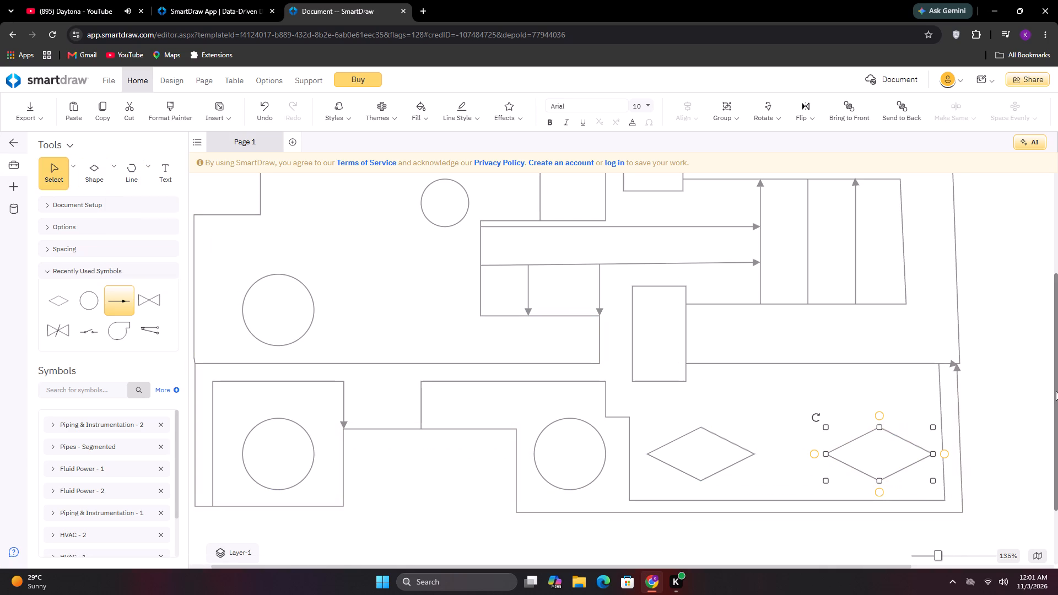
Draw a polygon line above both diamonds, from the inner stepped line's corner to its right side, dipping in a narrow U between the diamonds.
{"action": "left_click_drag", "start_coordinate": [1057, 396], "coordinate": [1057, 388]}
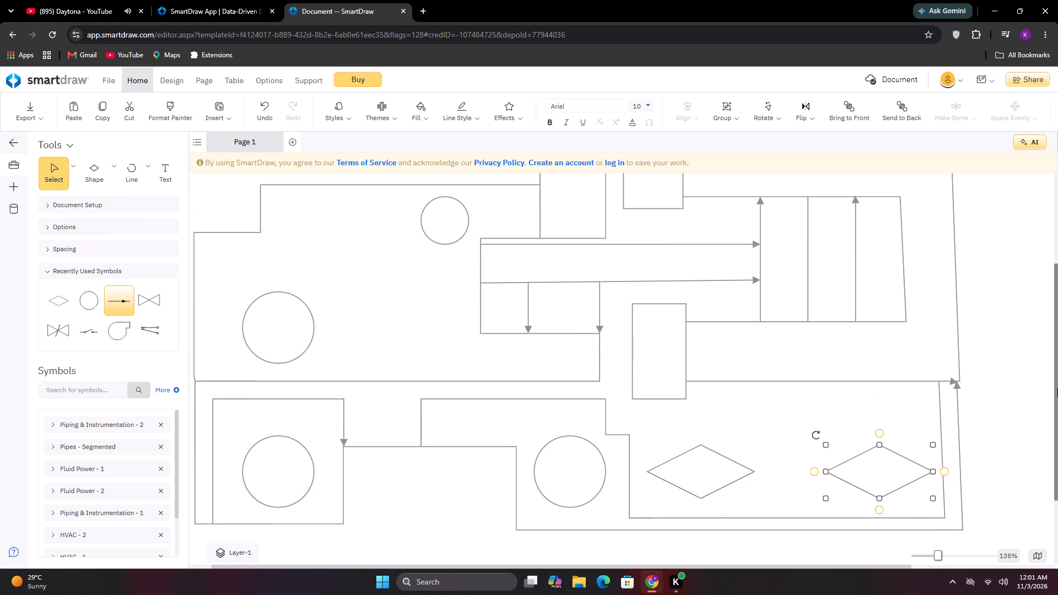
{"action": "left_click_drag", "start_coordinate": [1057, 388], "coordinate": [1057, 417]}
{"action": "left_click", "coordinate": [1001, 512]}
{"action": "left_click", "coordinate": [1057, 425]}
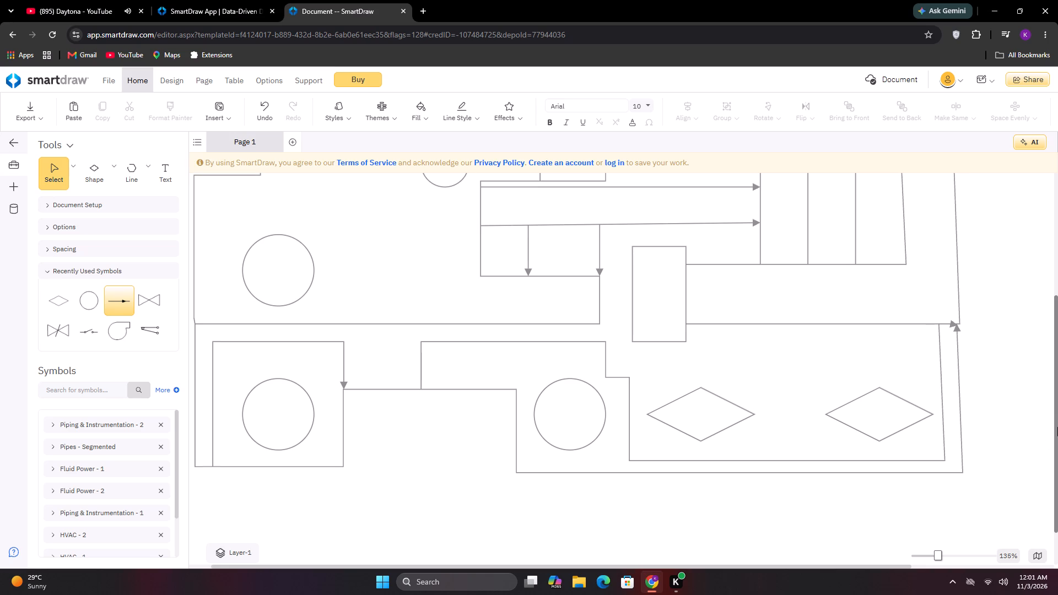
{"action": "left_click", "coordinate": [117, 176]}
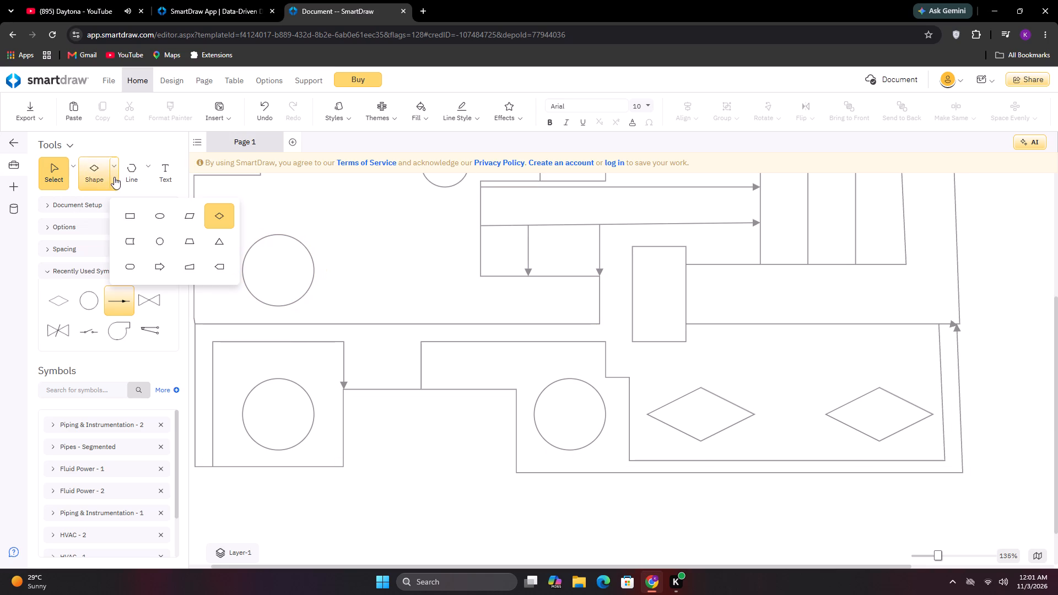
{"action": "left_click", "coordinate": [137, 171]}
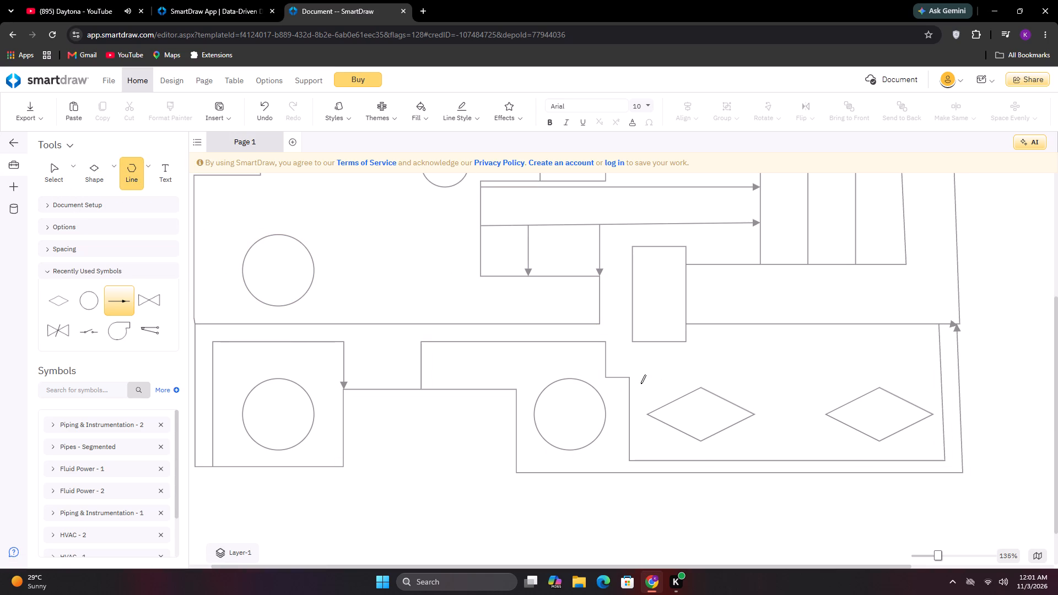
{"action": "left_click", "coordinate": [627, 378]}
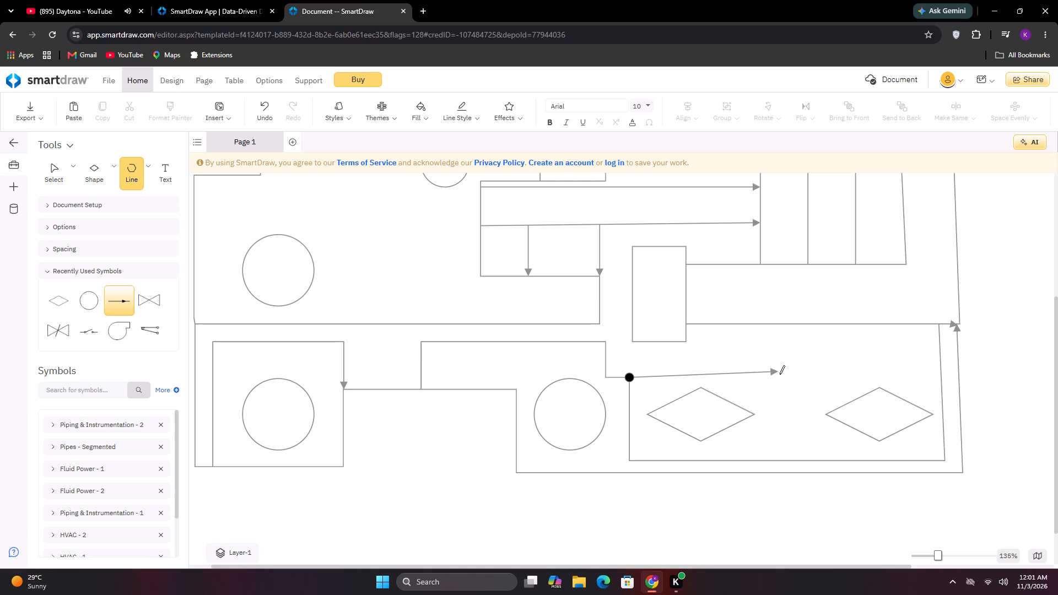
{"action": "left_click", "coordinate": [781, 378]}
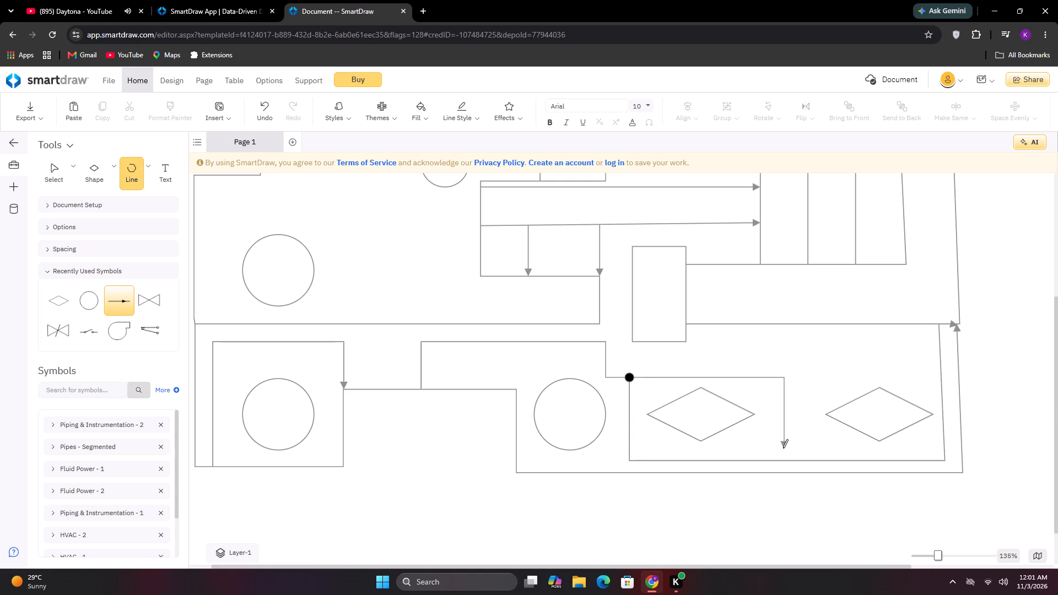
{"action": "left_click", "coordinate": [783, 448]}
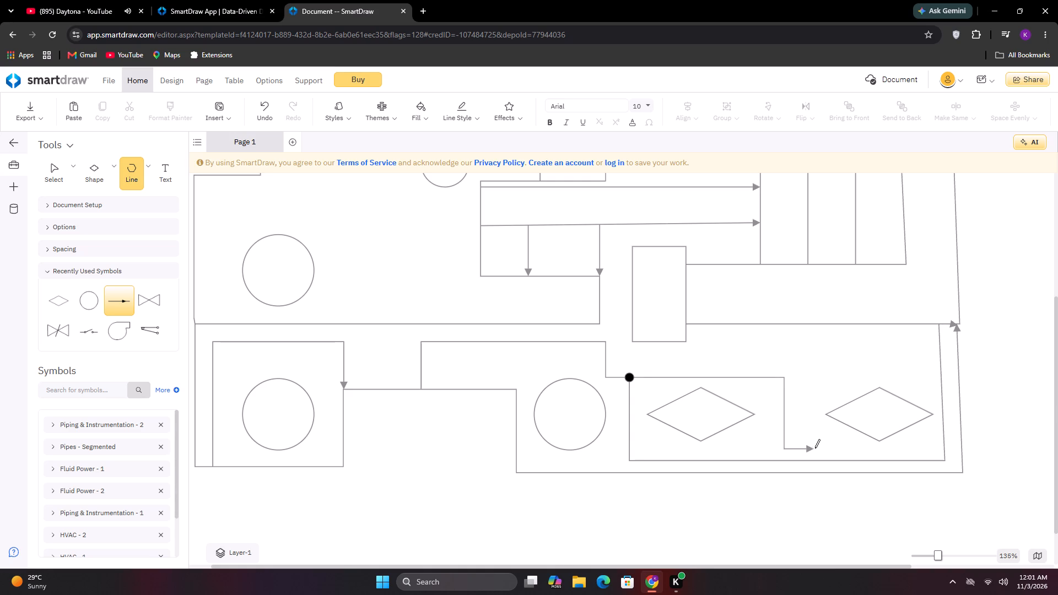
{"action": "left_click", "coordinate": [814, 447]}
{"action": "left_click", "coordinate": [813, 378]}
{"action": "left_click", "coordinate": [940, 377]}
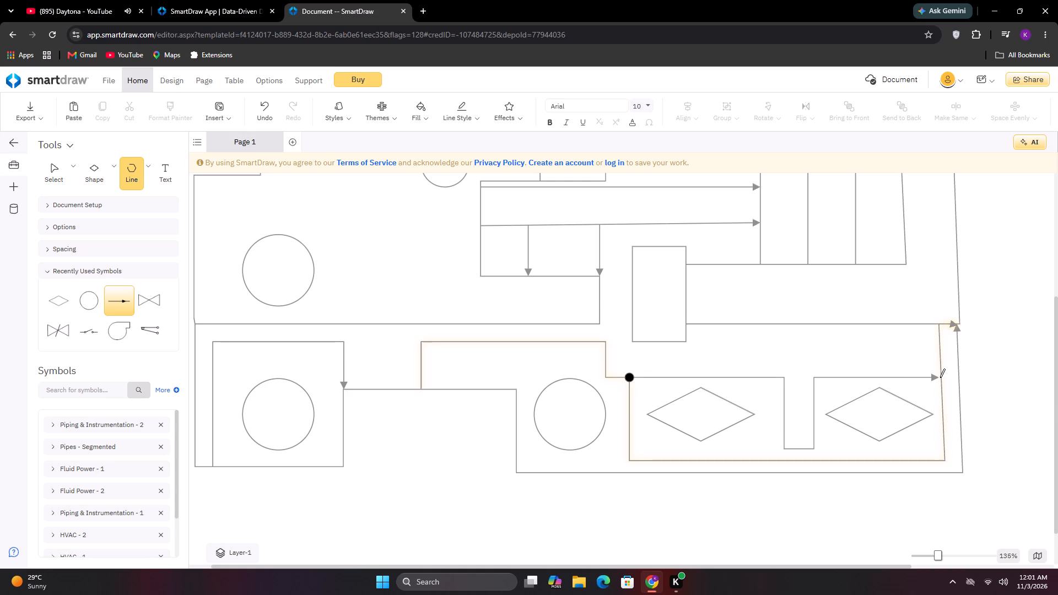
Finish the U-dipped polygon line above the diamonds at the inner line's right side.
{"action": "key", "text": "Escape"}
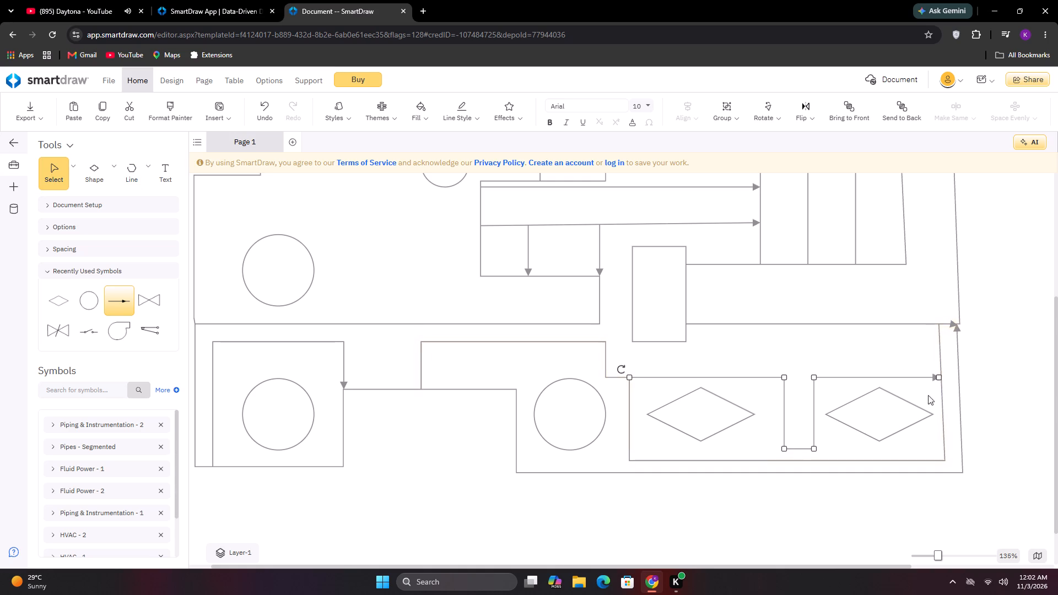
{"action": "left_click", "coordinate": [784, 419]}
{"action": "left_click", "coordinate": [966, 377]}
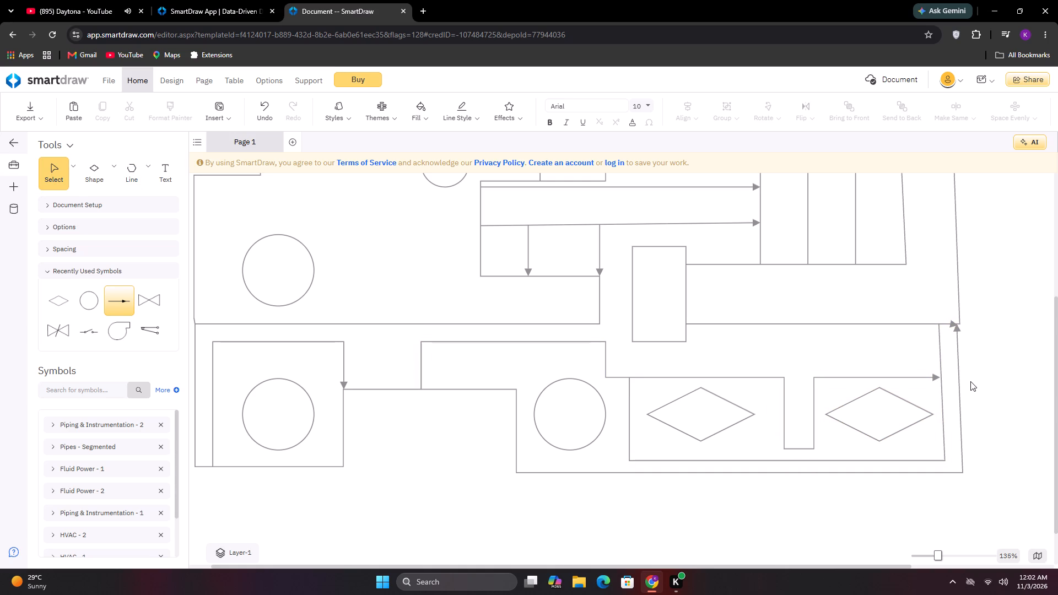
Draw a horizontal line across the upper stepped outline, from its left edge to the vertical notch edge, with its end exactly on that edge.
{"action": "left_click_drag", "start_coordinate": [1057, 372], "coordinate": [1057, 305]}
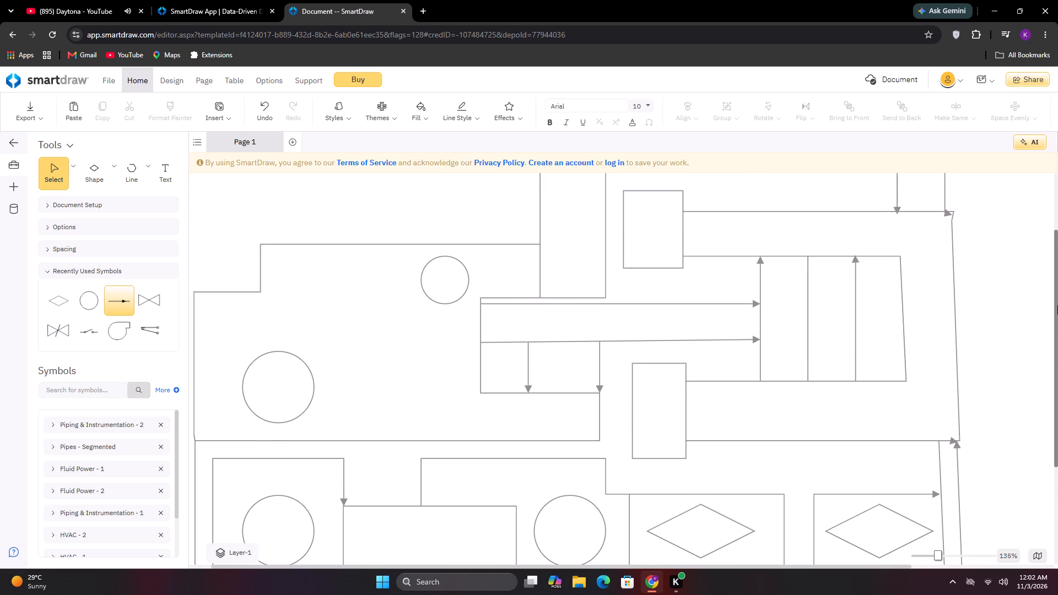
{"action": "left_click_drag", "start_coordinate": [1057, 305], "coordinate": [1057, 304]}
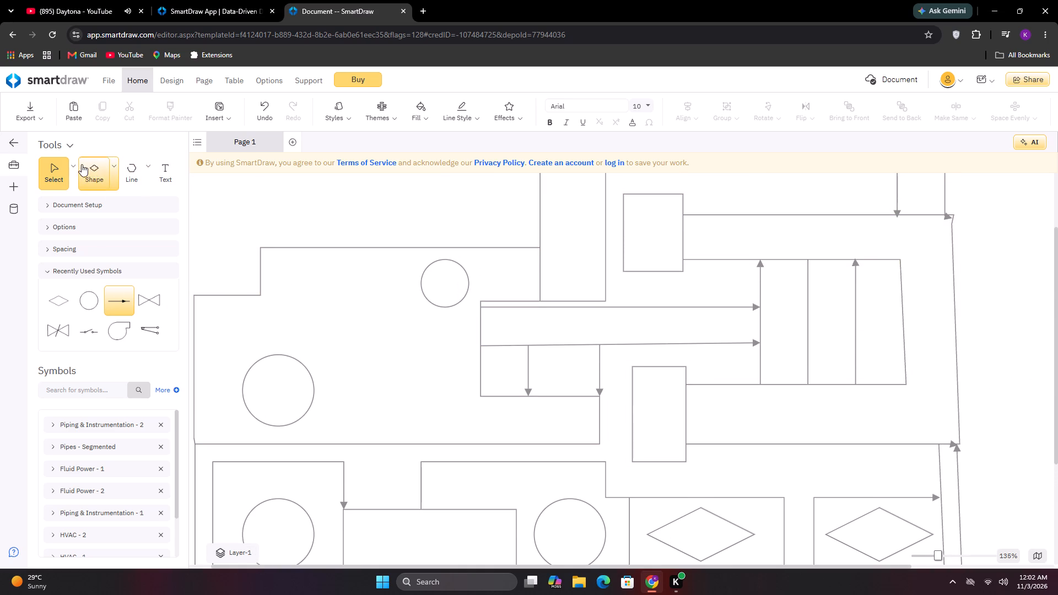
{"action": "left_click", "coordinate": [74, 165]}
{"action": "left_click", "coordinate": [74, 165]}
{"action": "left_click", "coordinate": [111, 175]}
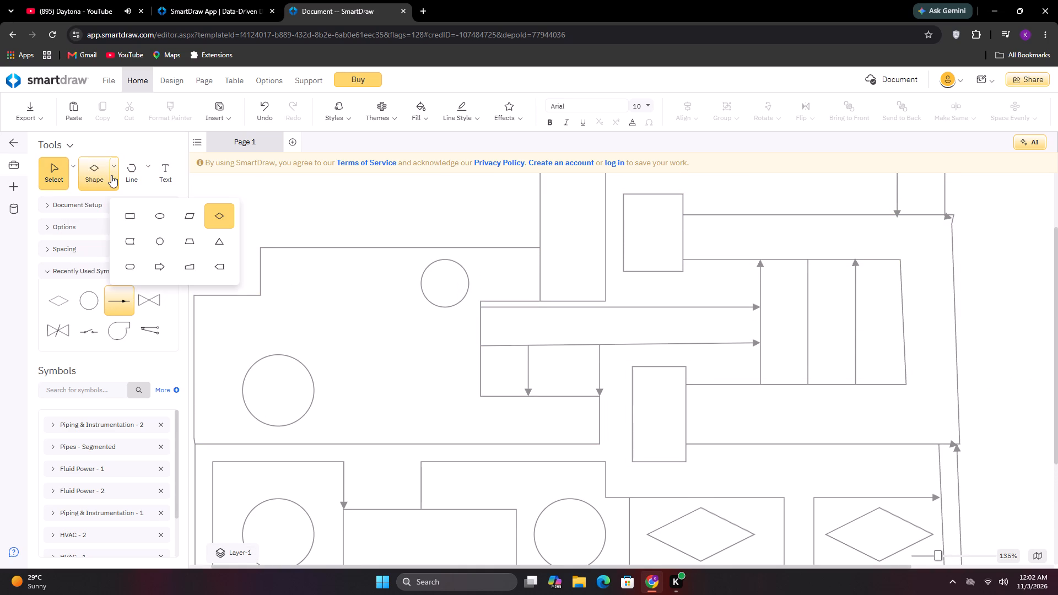
{"action": "left_click", "coordinate": [114, 180]}
{"action": "left_click", "coordinate": [132, 185]}
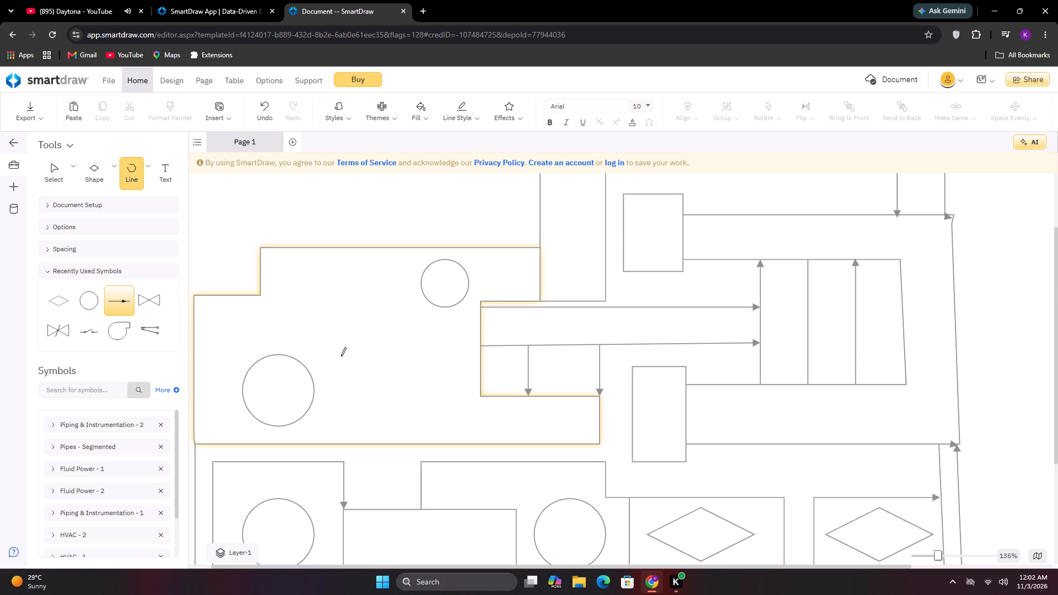
{"action": "left_click", "coordinate": [195, 333]}
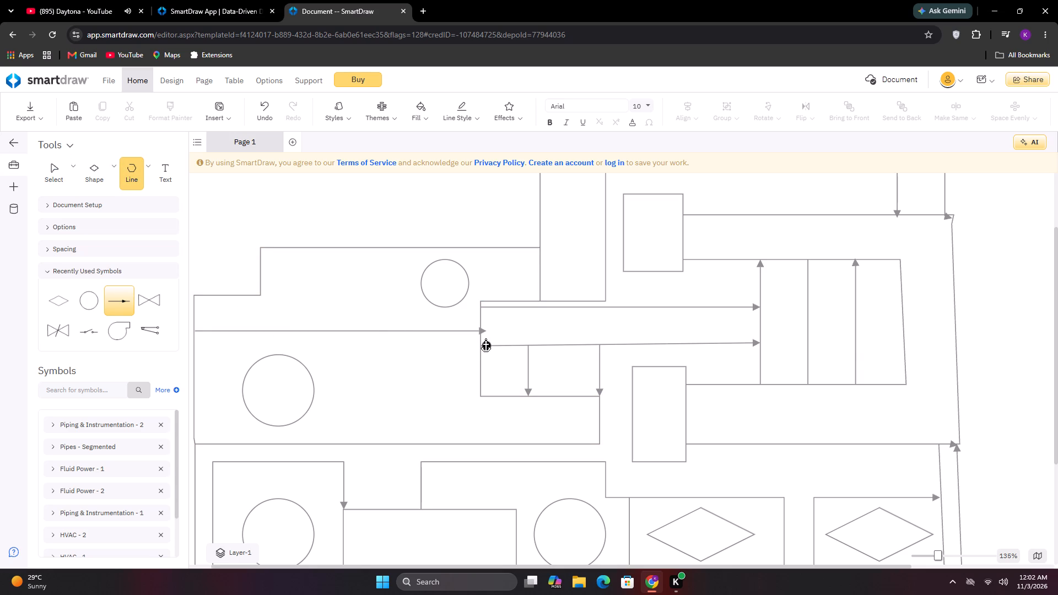
{"action": "key", "text": "Escape"}
{"action": "left_click_drag", "start_coordinate": [486, 332], "coordinate": [485, 332]}
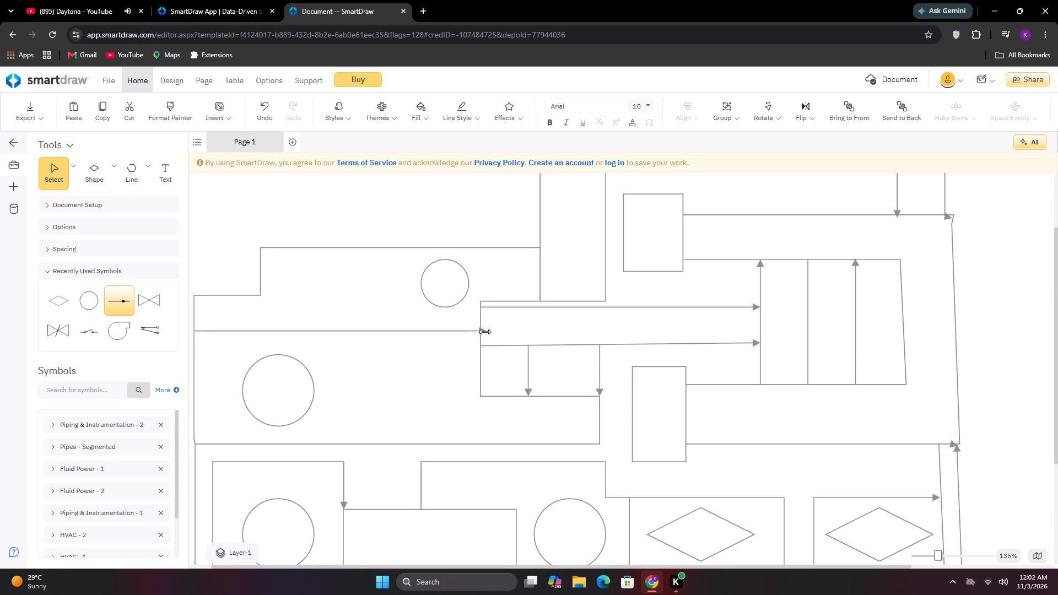
{"action": "left_click_drag", "start_coordinate": [485, 332], "coordinate": [478, 333]}
{"action": "key", "text": "Escape"}
{"action": "left_click", "coordinate": [417, 140]}
{"action": "left_click", "coordinate": [418, 183]}
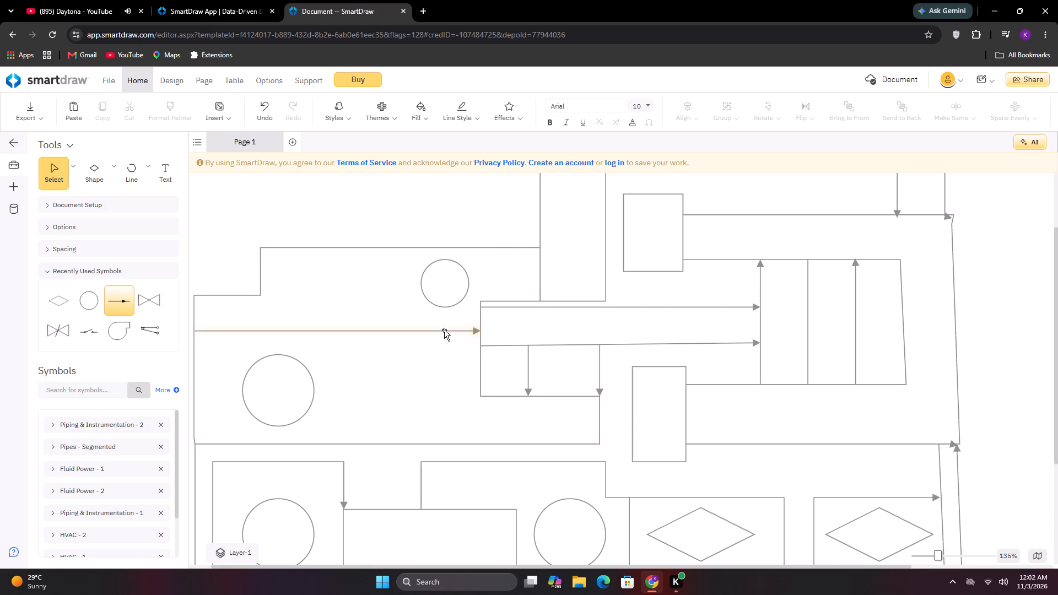
Move the new horizontal line up until it touches the bottom of the small circle.
{"action": "left_click_drag", "start_coordinate": [444, 330], "coordinate": [442, 307]}
{"action": "left_click", "coordinate": [450, 347]}
{"action": "left_click", "coordinate": [420, 221]}
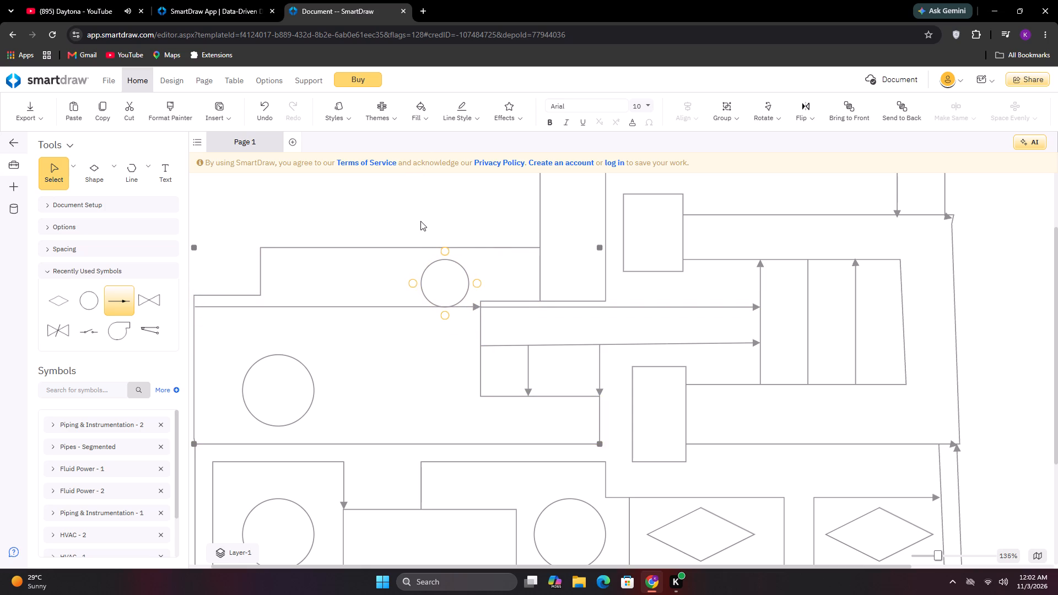
{"action": "key", "text": "Escape"}
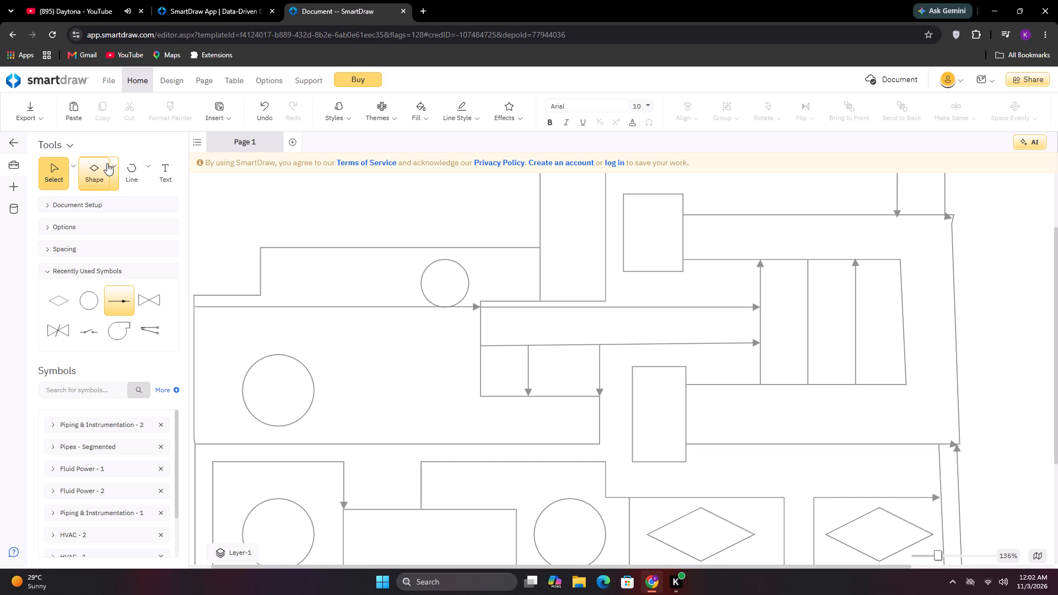
Draw a vertical line left of the large upper circle, from the outline's bottom edge up to the horizontal line.
{"action": "left_click", "coordinate": [129, 175]}
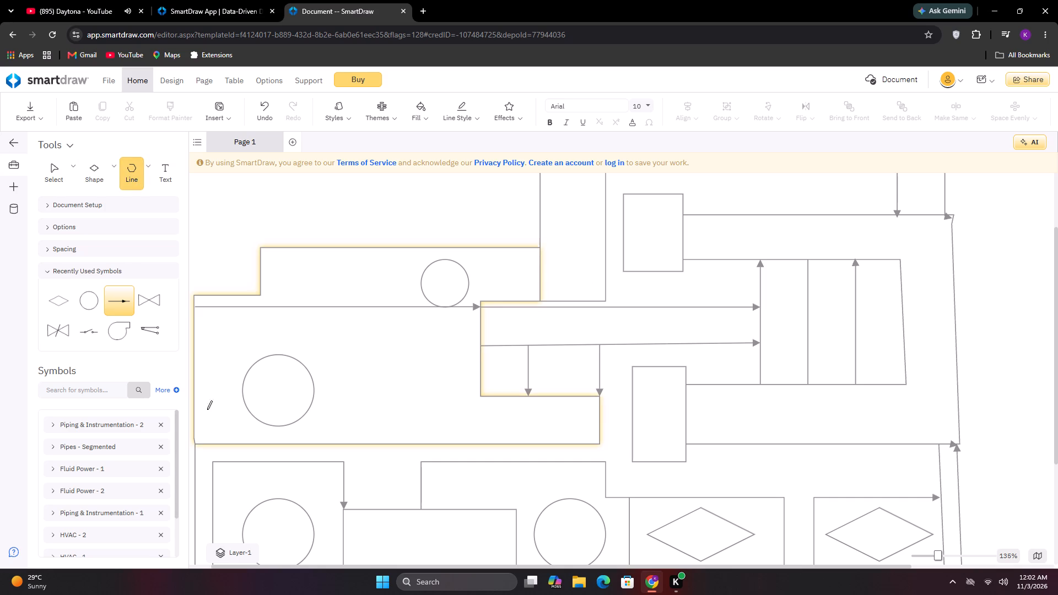
{"action": "left_click", "coordinate": [234, 443]}
{"action": "left_click", "coordinate": [236, 307]}
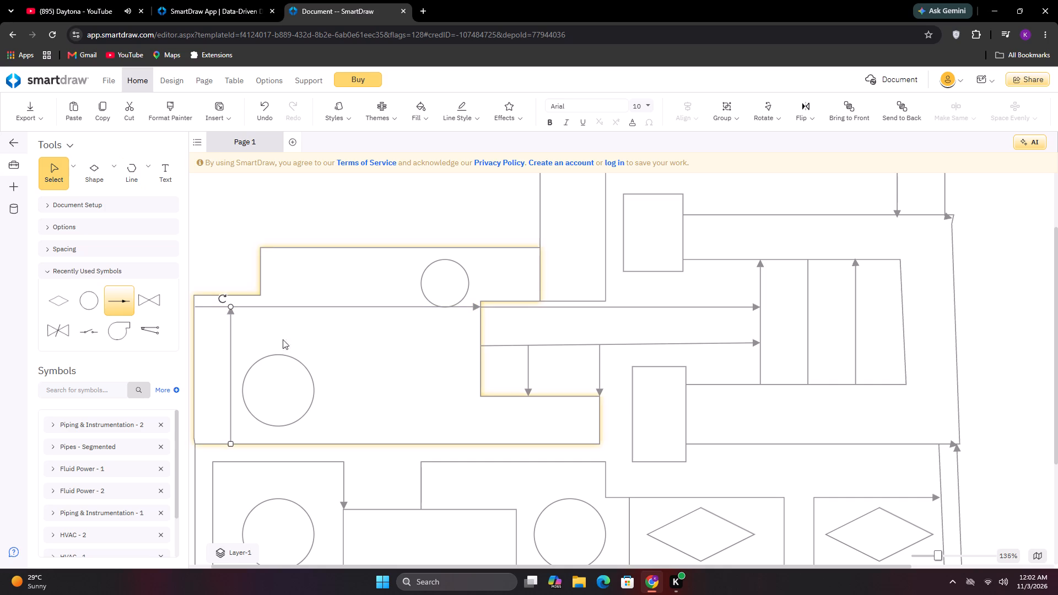
{"action": "left_click", "coordinate": [287, 343]}
{"action": "left_click", "coordinate": [394, 369]}
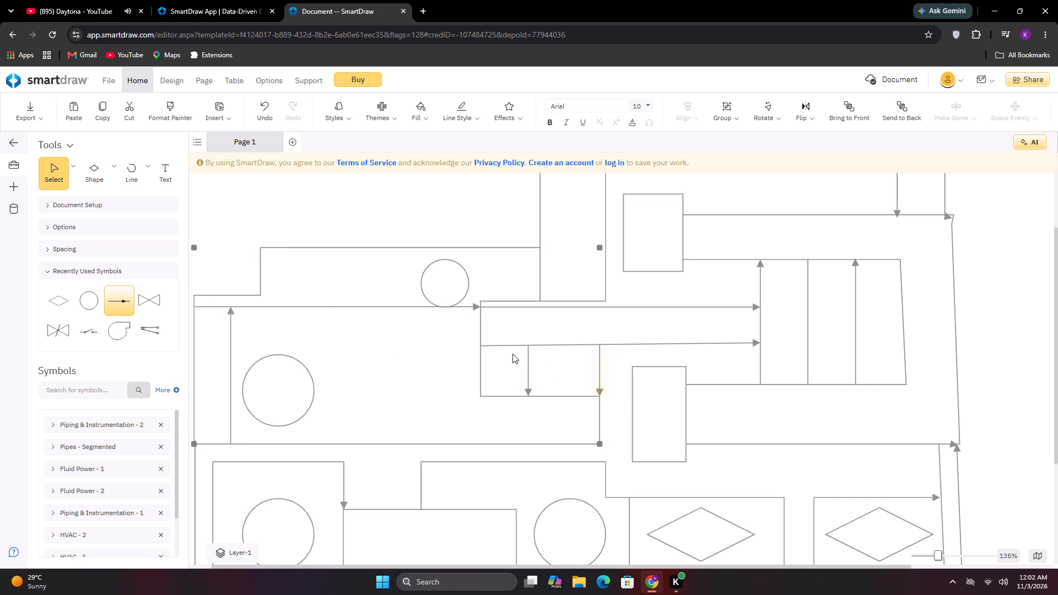
Place a rectangle about 0.64 to the right of the large upper circle, with its top level with the circle's top.
{"action": "left_click", "coordinate": [113, 172]}
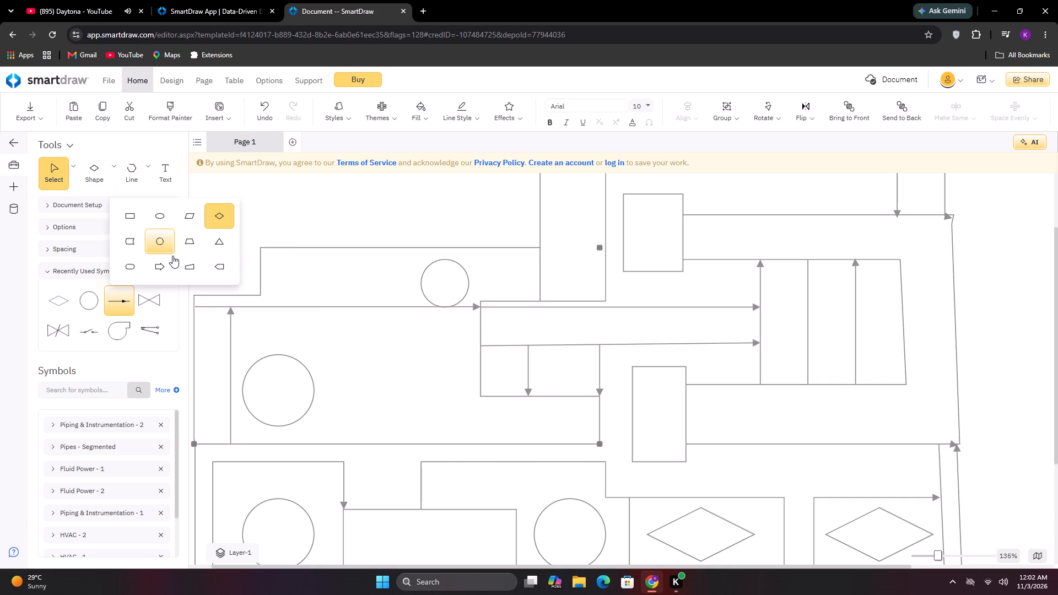
{"action": "left_click", "coordinate": [138, 226]}
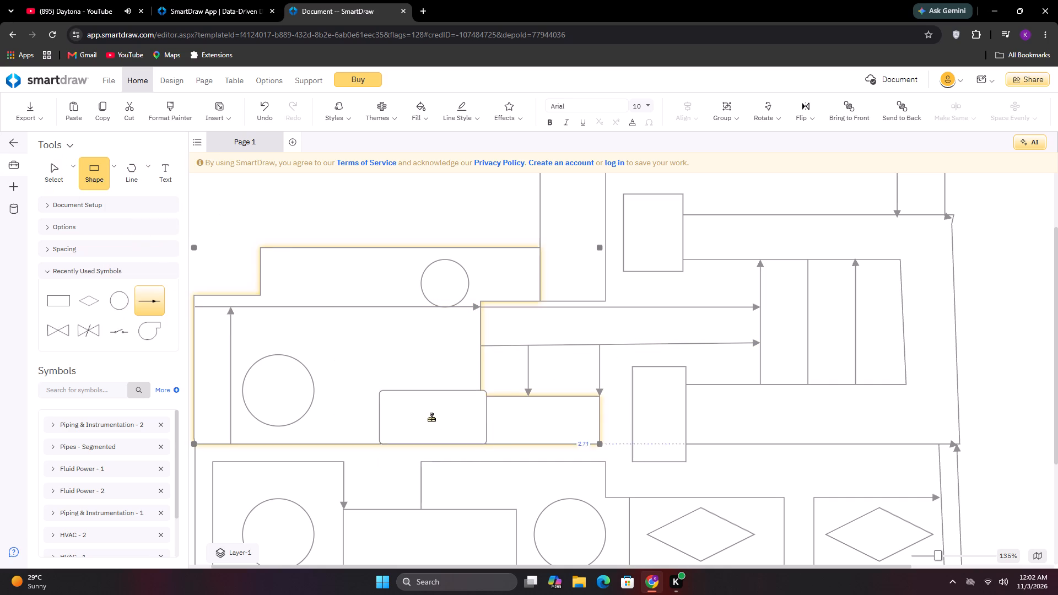
{"action": "left_click", "coordinate": [413, 380]}
{"action": "left_click", "coordinate": [975, 337]}
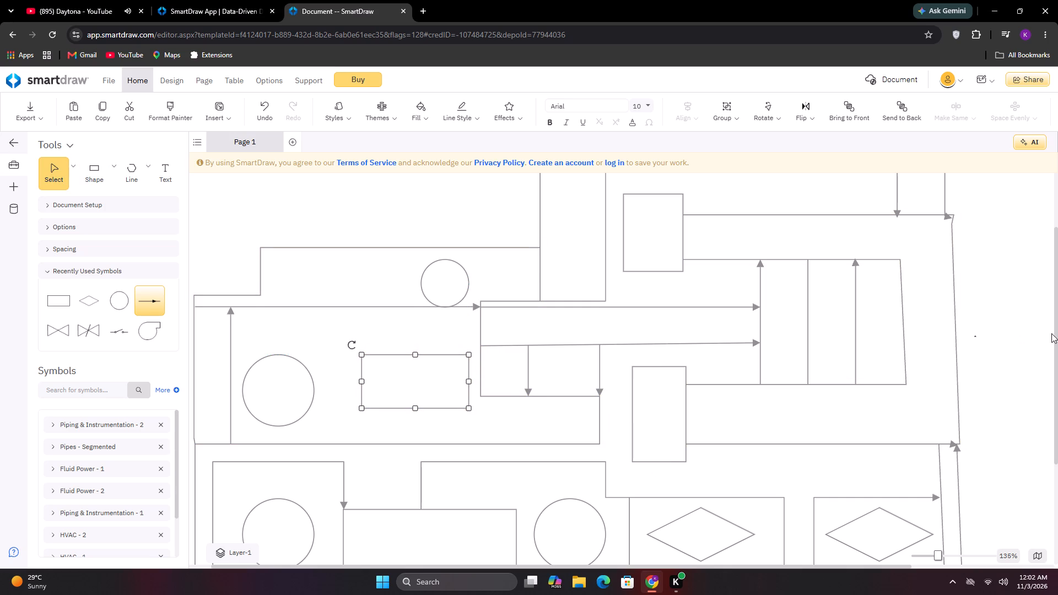
Draw a closed polygon below the lower outline, following its bottom edges and dropping into a deep rectangular U beneath the central notch.
{"action": "left_click_drag", "start_coordinate": [1057, 337], "coordinate": [1034, 284]}
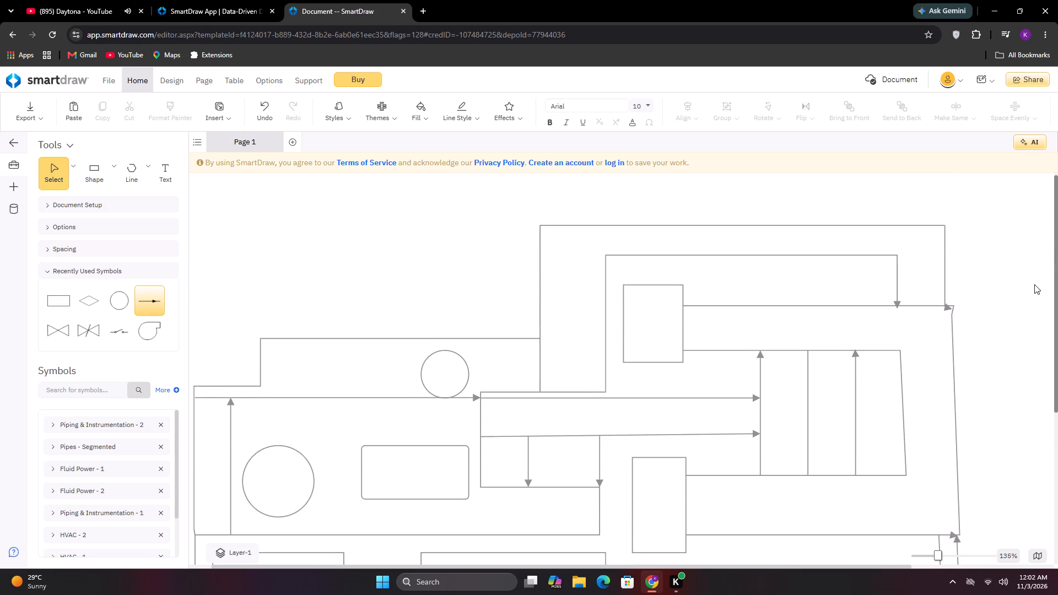
{"action": "left_click_drag", "start_coordinate": [1034, 284], "coordinate": [1038, 434]}
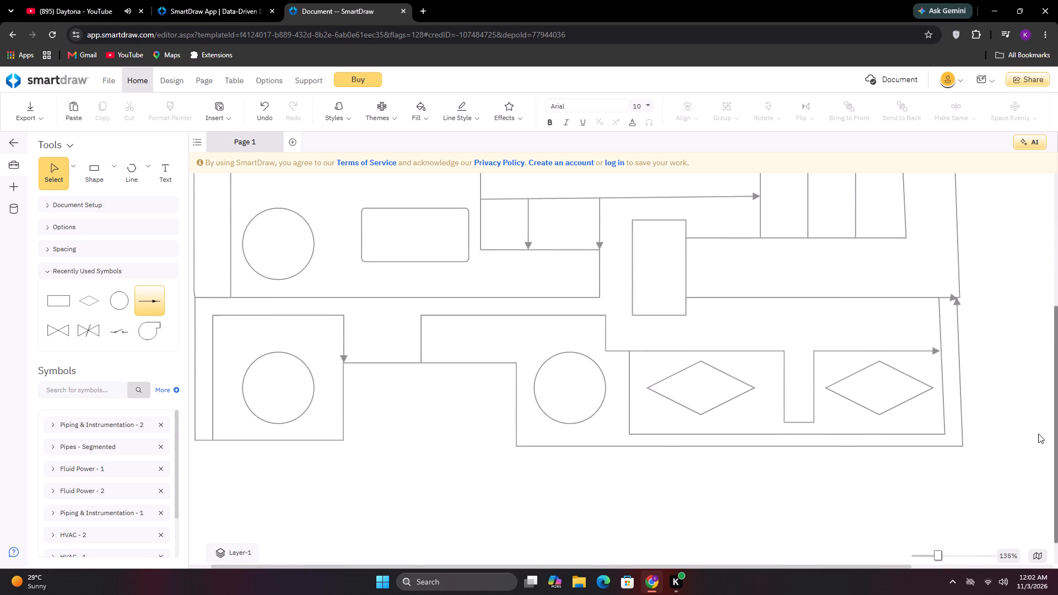
{"action": "left_click_drag", "start_coordinate": [1038, 434], "coordinate": [1049, 516]}
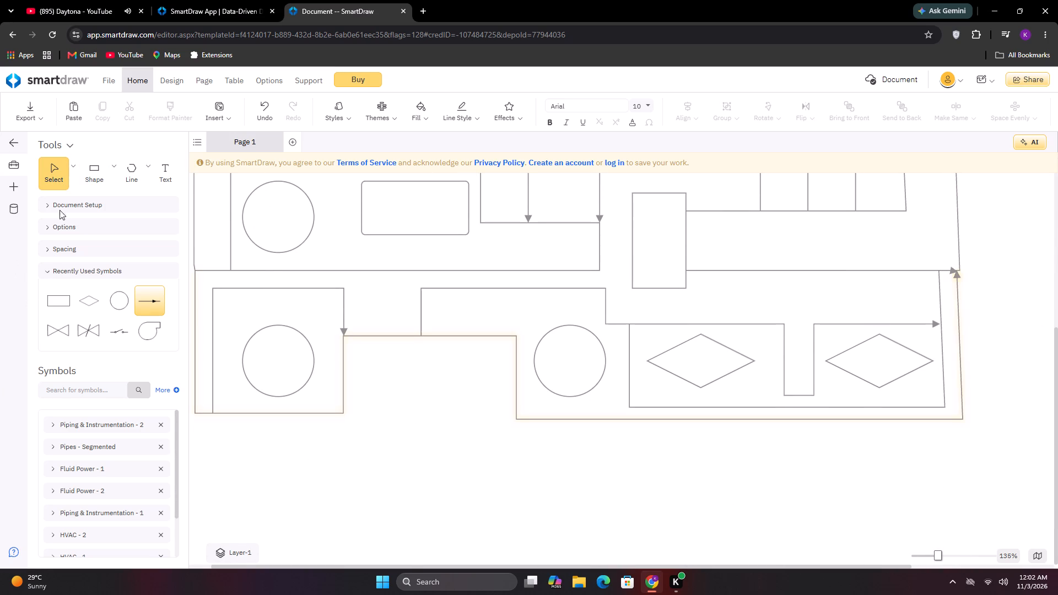
{"action": "left_click", "coordinate": [127, 167]}
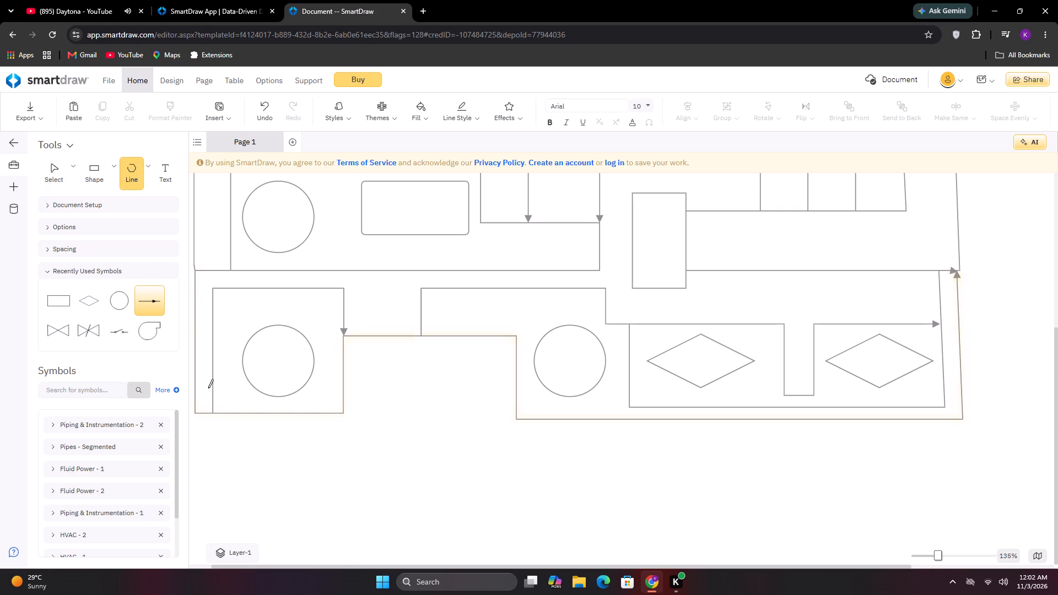
{"action": "left_click", "coordinate": [343, 414]}
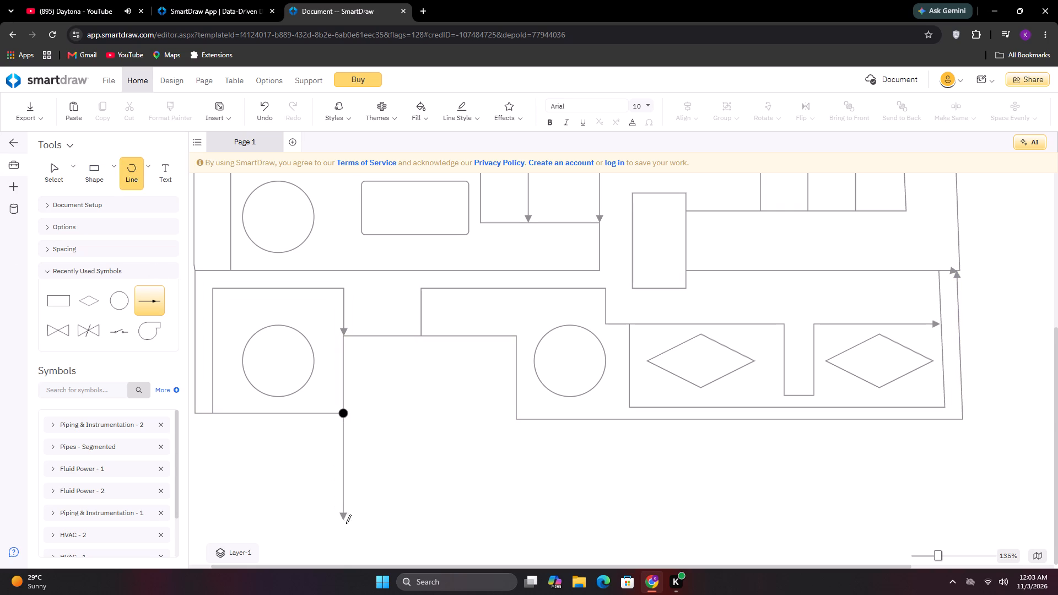
{"action": "left_click", "coordinate": [347, 536]}
{"action": "left_click", "coordinate": [516, 544]}
{"action": "left_click", "coordinate": [517, 417]}
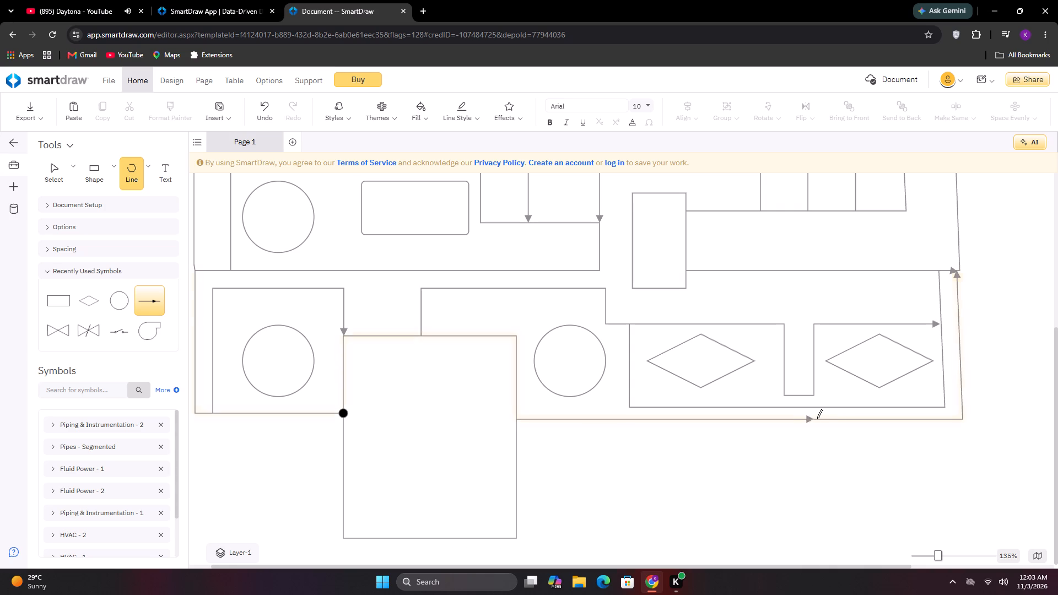
{"action": "left_click", "coordinate": [971, 424]}
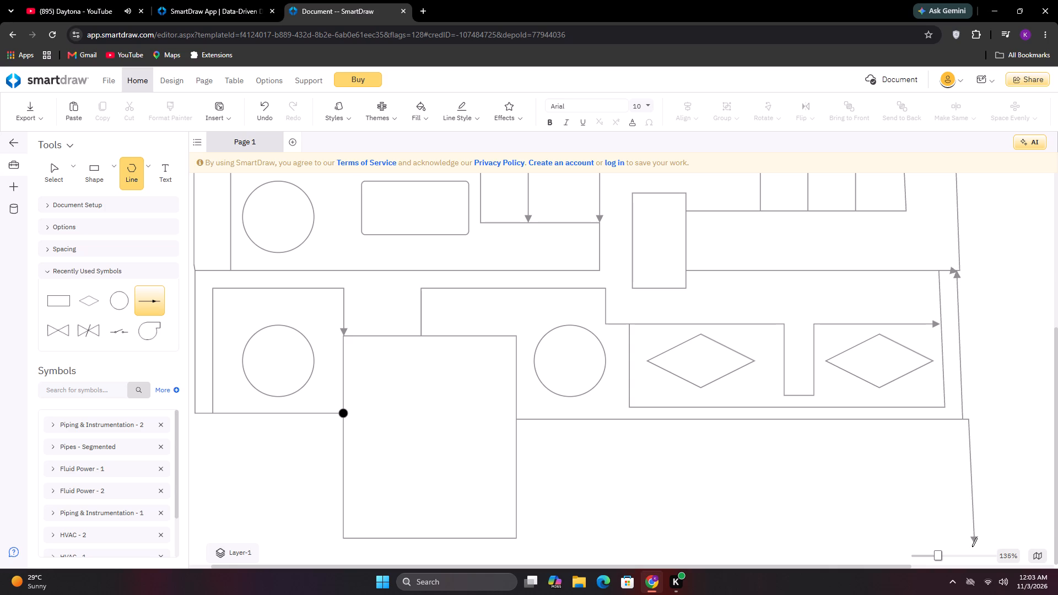
{"action": "left_click", "coordinate": [976, 547]}
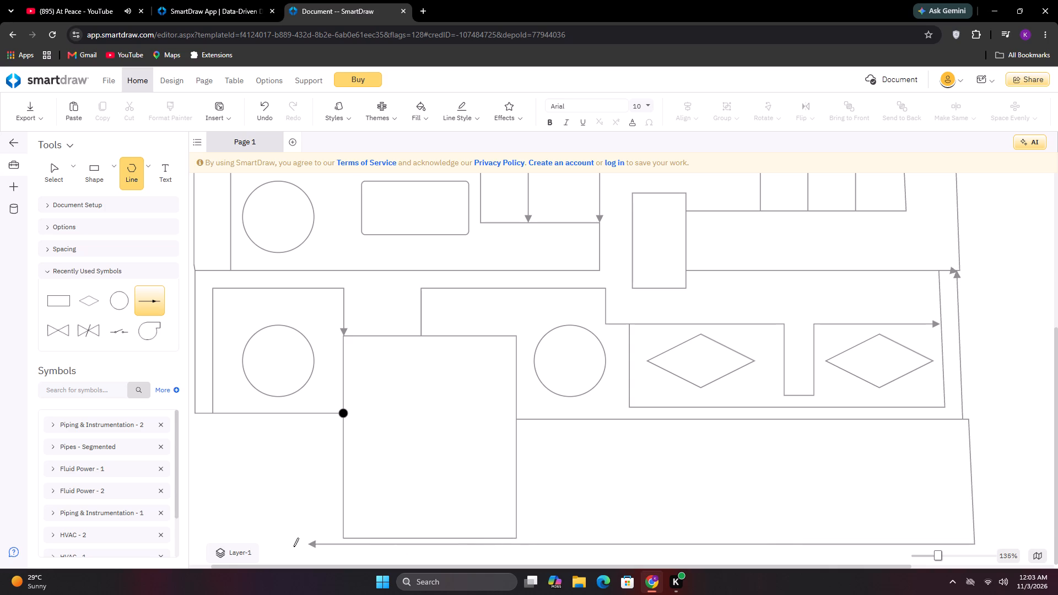
{"action": "left_click", "coordinate": [211, 539]}
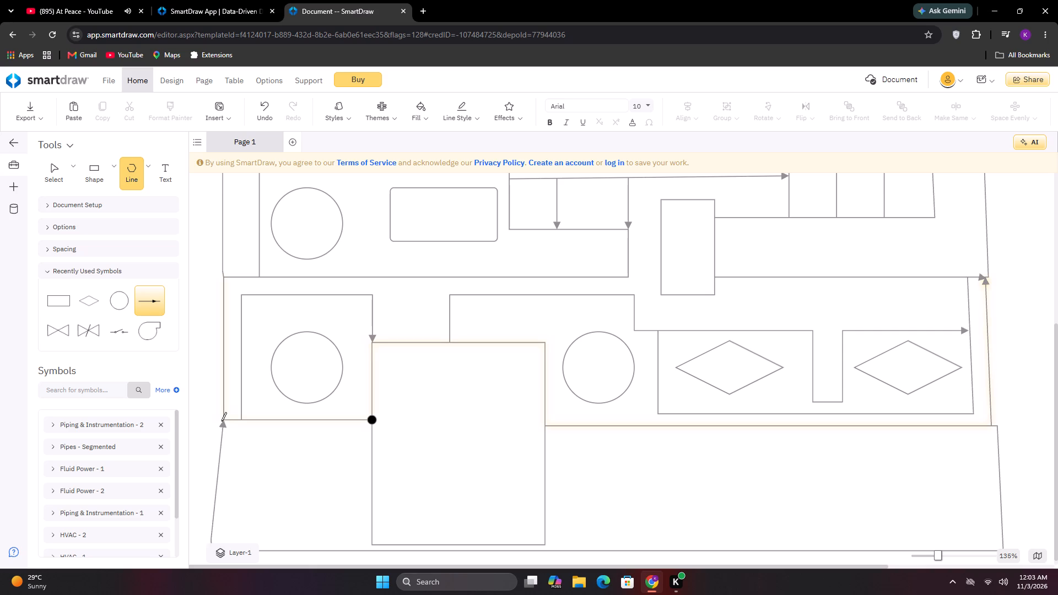
{"action": "left_click", "coordinate": [222, 421]}
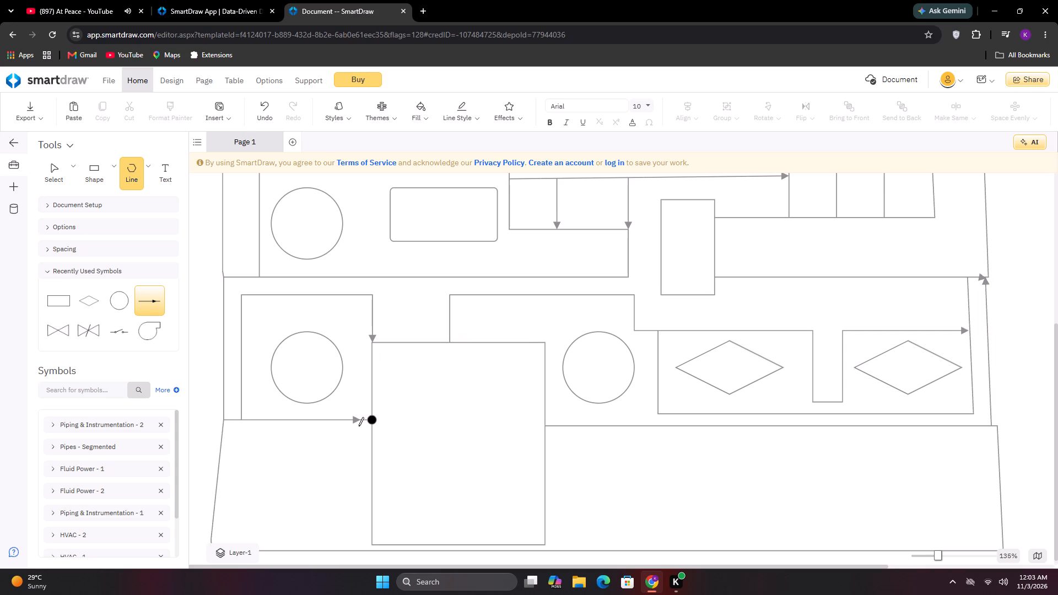
{"action": "left_click", "coordinate": [372, 424]}
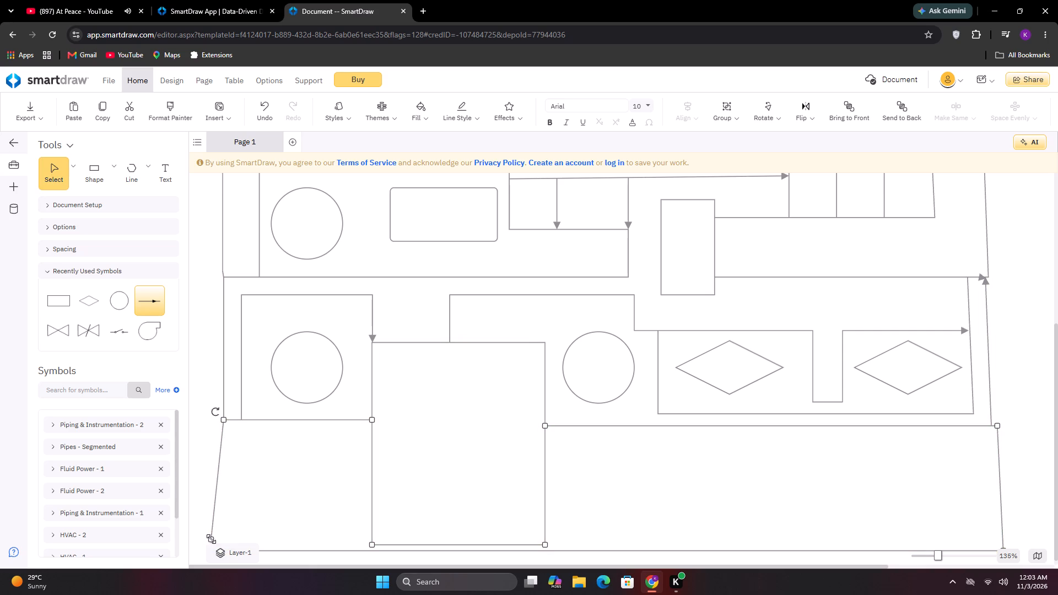
Move the new polygon's lower-left corner inward so its left side runs vertically below the lower outline's left edge.
{"action": "left_click", "coordinate": [211, 538]}
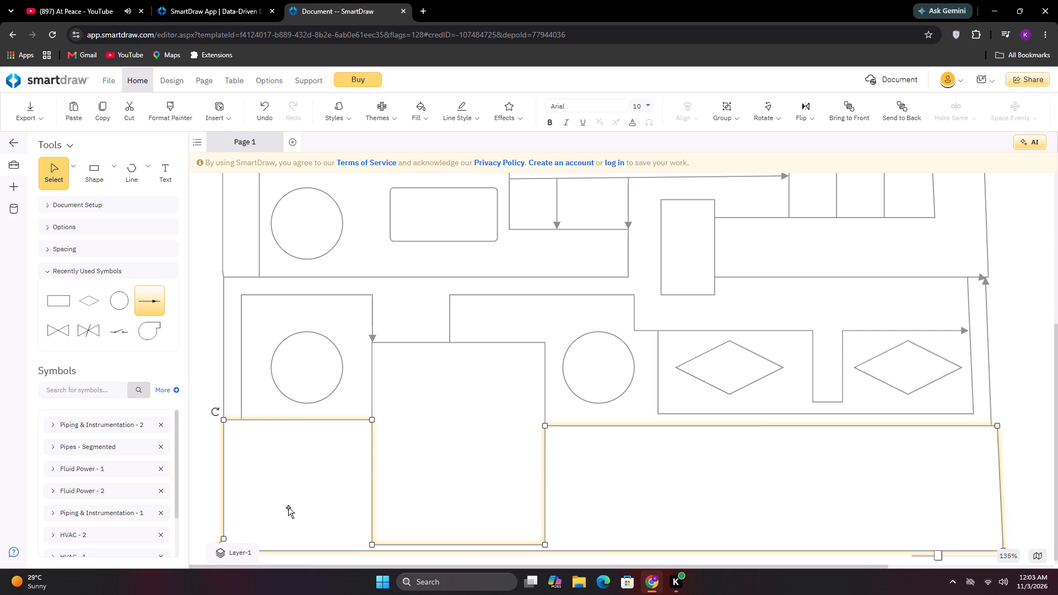
{"action": "left_click", "coordinate": [309, 484]}
{"action": "left_click", "coordinate": [734, 496]}
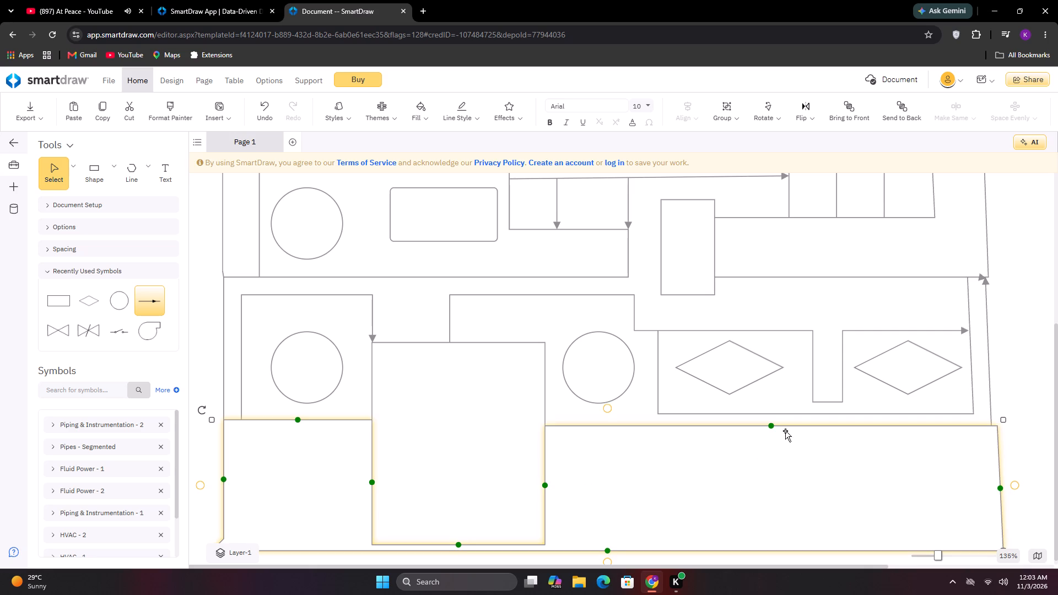
{"action": "left_click", "coordinate": [1041, 381]}
{"action": "left_click_drag", "start_coordinate": [1056, 381], "coordinate": [1057, 409]}
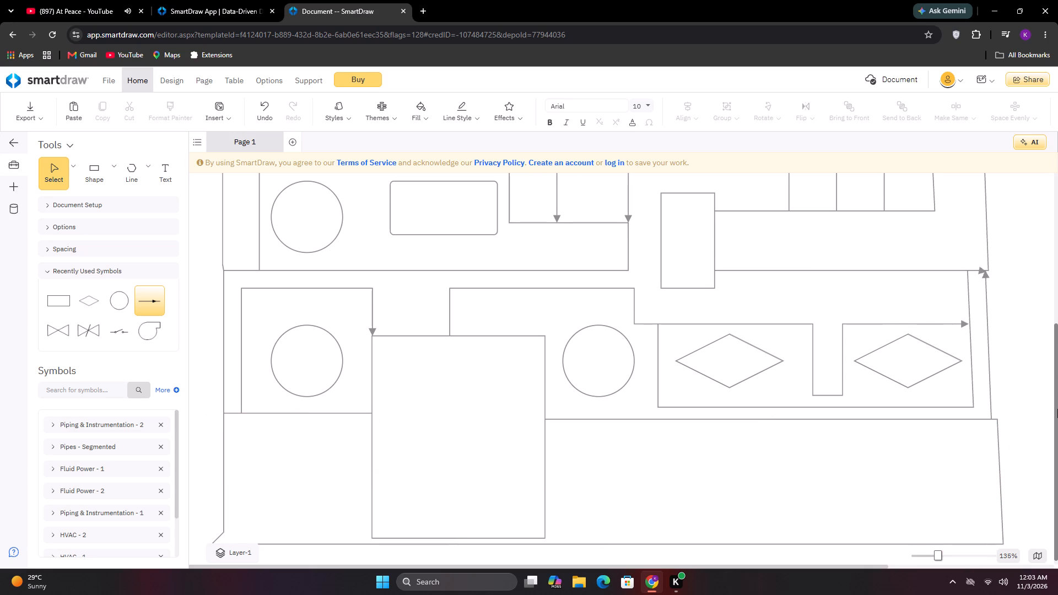
Resize the bottom polygon slightly from its lower-left corner, pulling the corner inward.
{"action": "left_click_drag", "start_coordinate": [1057, 409], "coordinate": [1057, 418]}
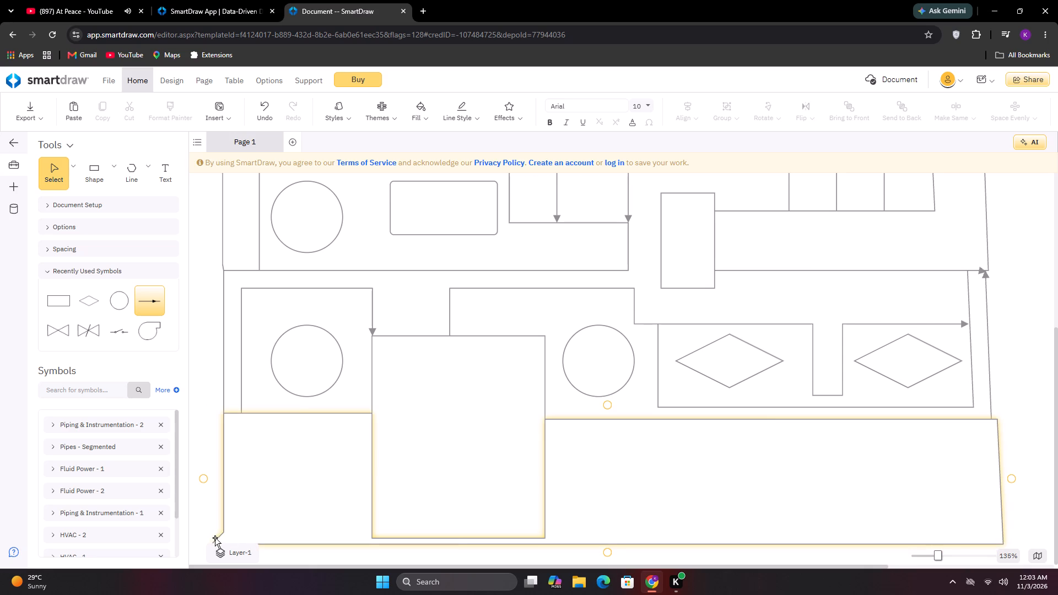
{"action": "left_click", "coordinate": [215, 538]}
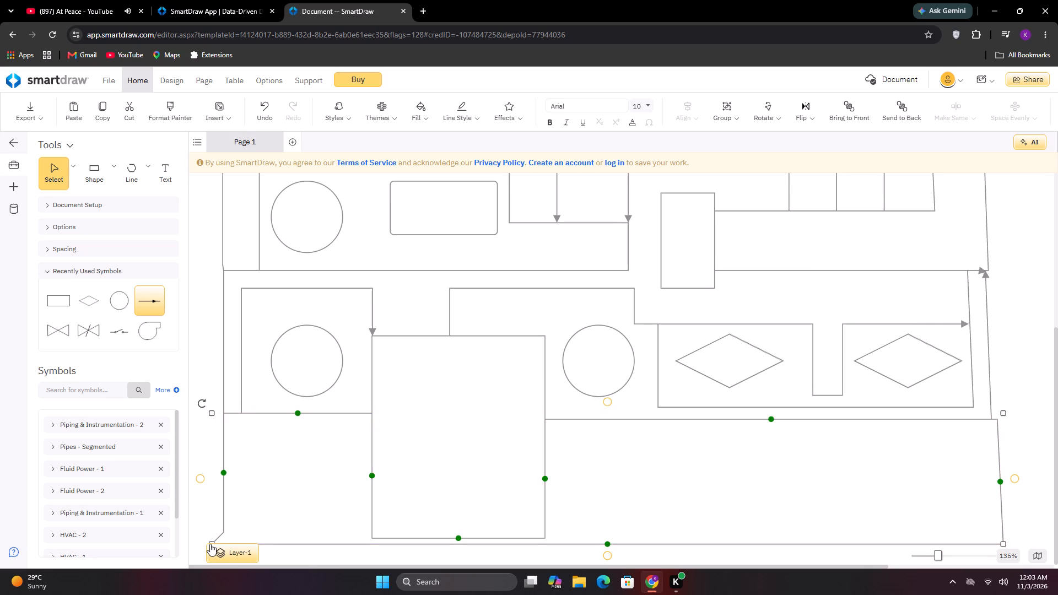
{"action": "left_click_drag", "start_coordinate": [210, 541], "coordinate": [223, 542]}
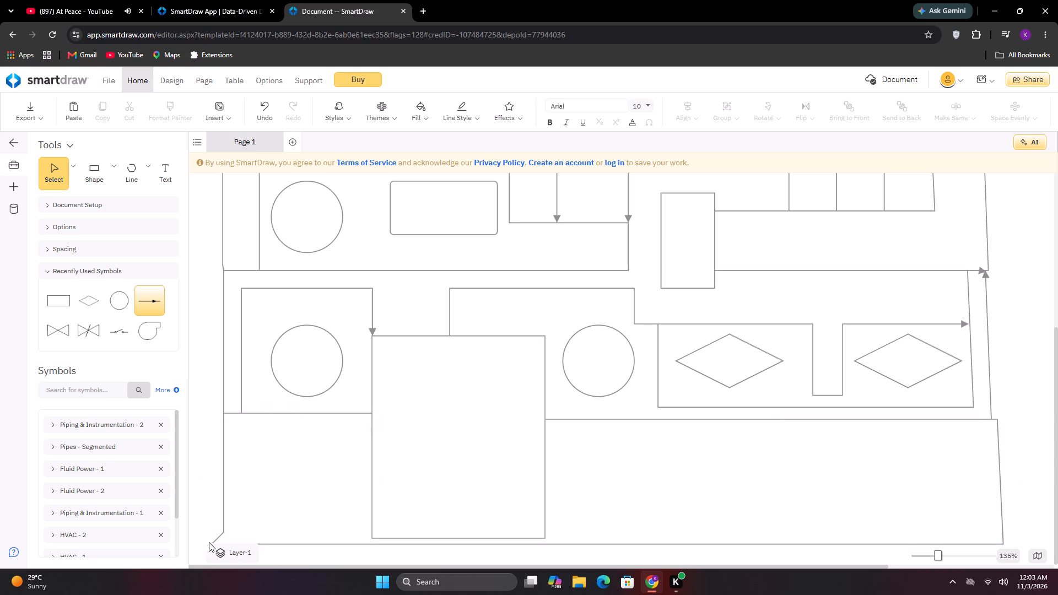
{"action": "left_click", "coordinate": [213, 542]}
{"action": "left_click", "coordinate": [212, 542]}
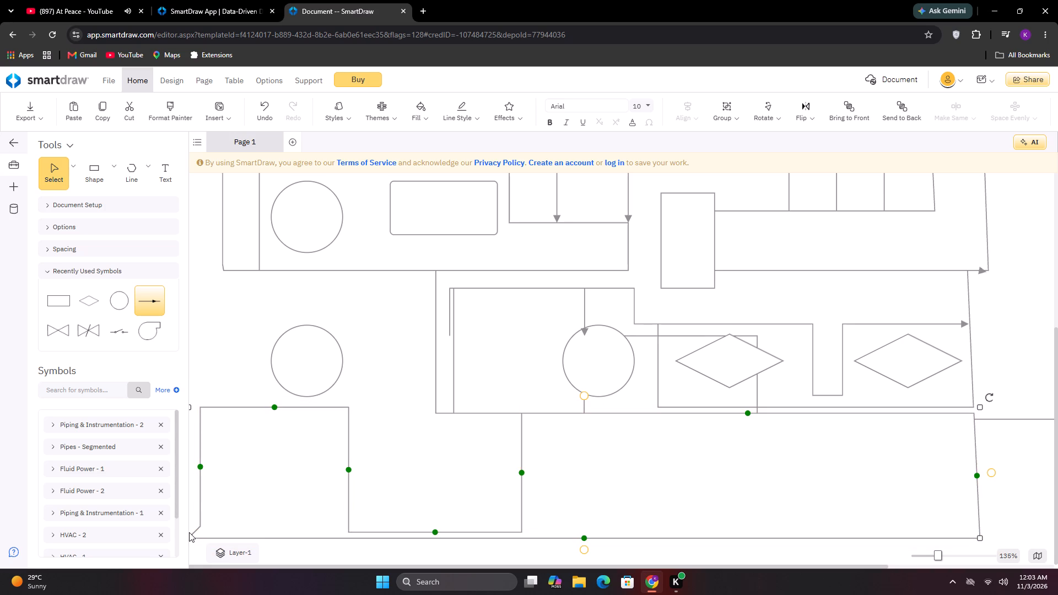
{"action": "left_click", "coordinate": [190, 540]}
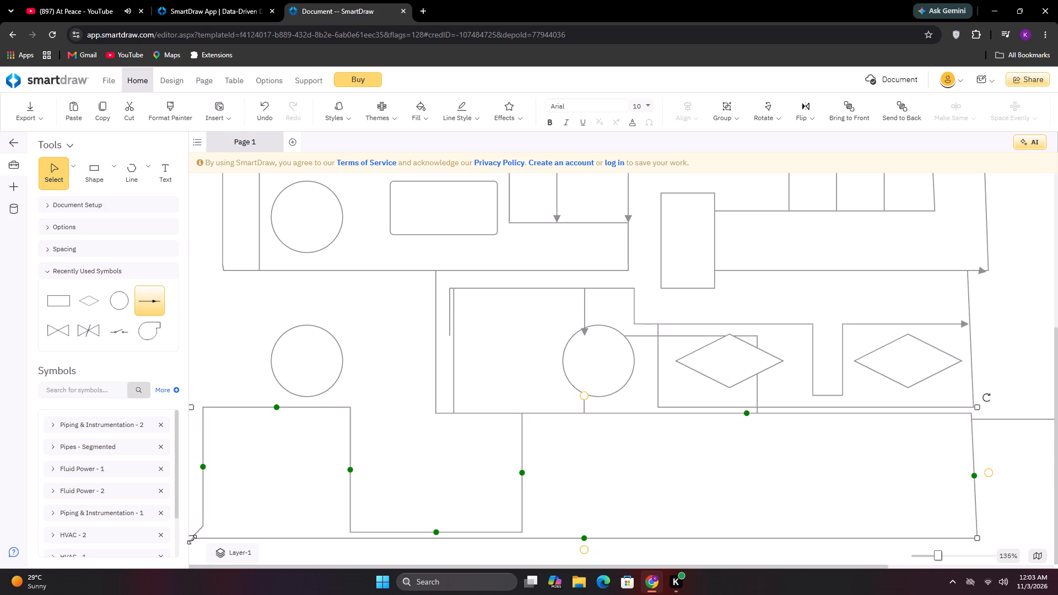
{"action": "left_click_drag", "start_coordinate": [192, 539], "coordinate": [202, 540]}
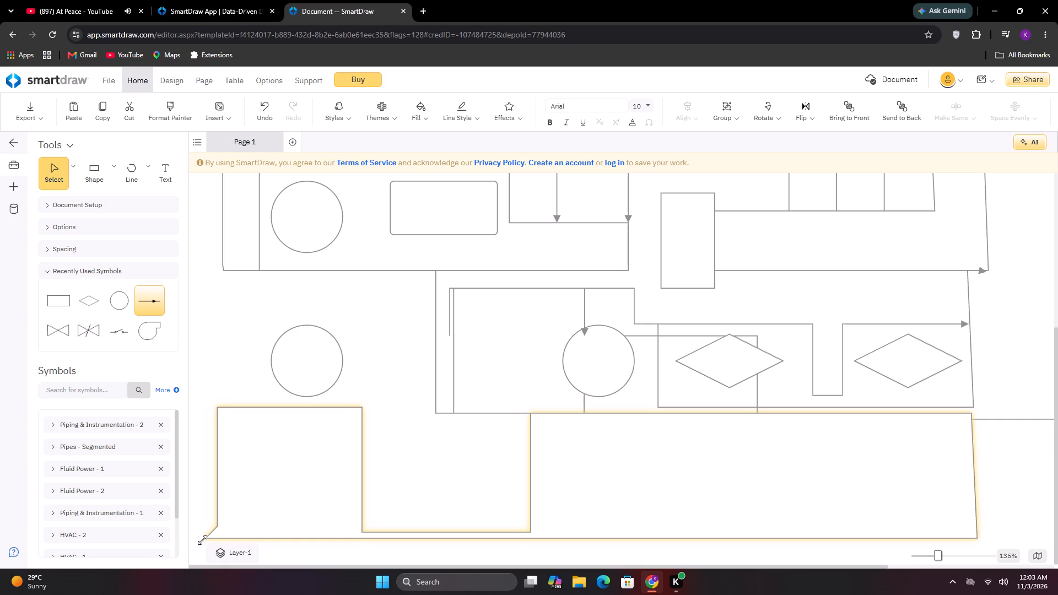
{"action": "left_click_drag", "start_coordinate": [202, 540], "coordinate": [160, 527]}
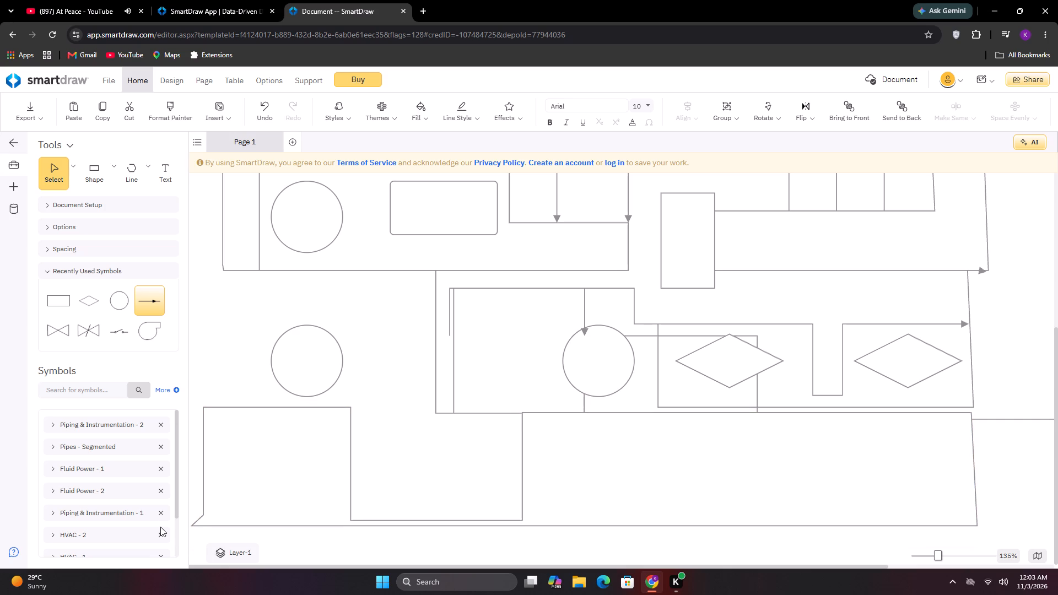
{"action": "left_click_drag", "start_coordinate": [160, 527], "coordinate": [178, 534]}
{"action": "left_click", "coordinate": [241, 344]}
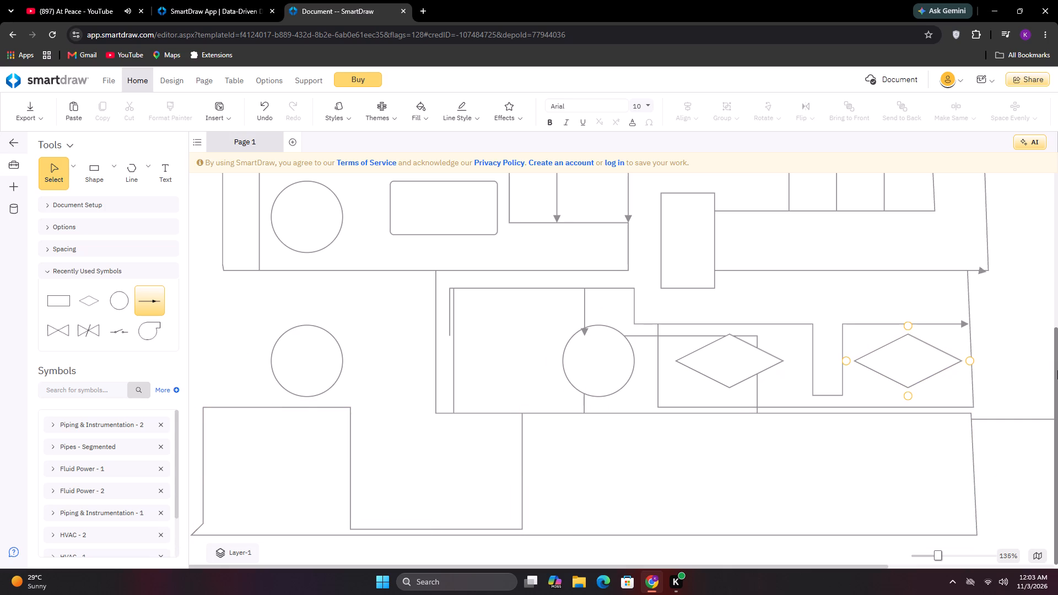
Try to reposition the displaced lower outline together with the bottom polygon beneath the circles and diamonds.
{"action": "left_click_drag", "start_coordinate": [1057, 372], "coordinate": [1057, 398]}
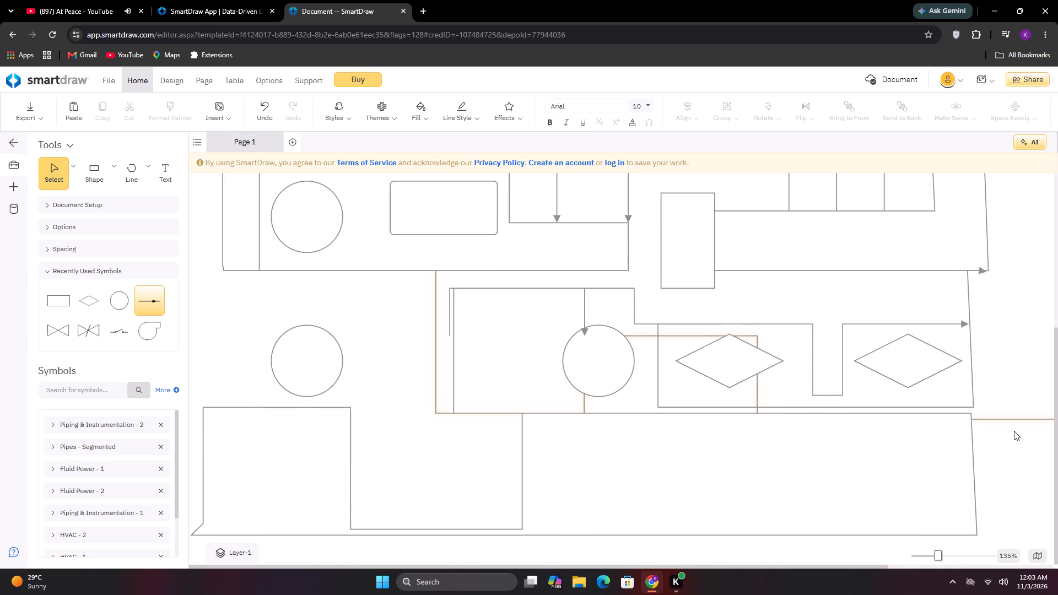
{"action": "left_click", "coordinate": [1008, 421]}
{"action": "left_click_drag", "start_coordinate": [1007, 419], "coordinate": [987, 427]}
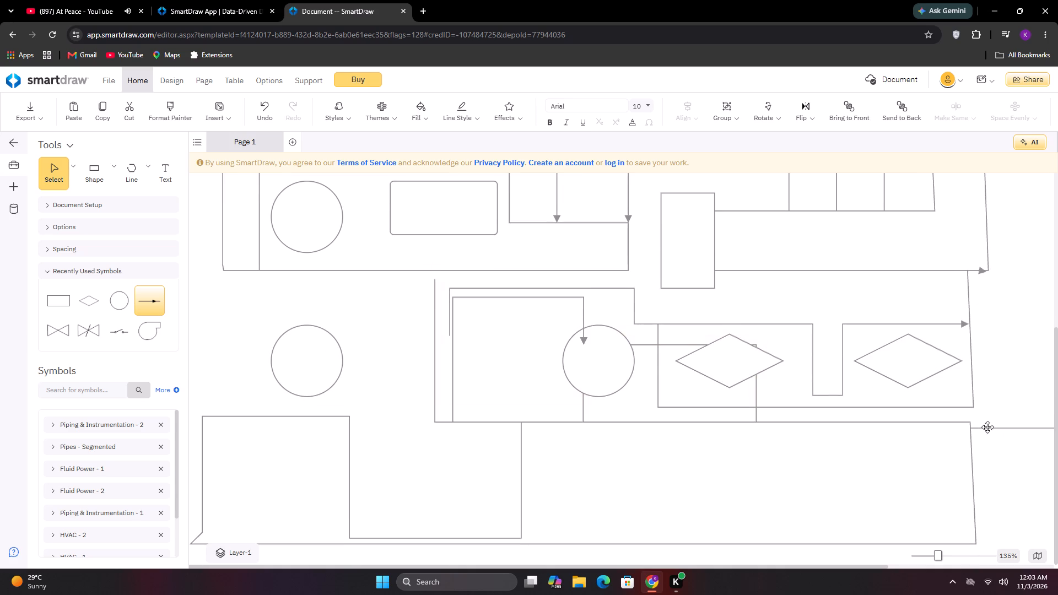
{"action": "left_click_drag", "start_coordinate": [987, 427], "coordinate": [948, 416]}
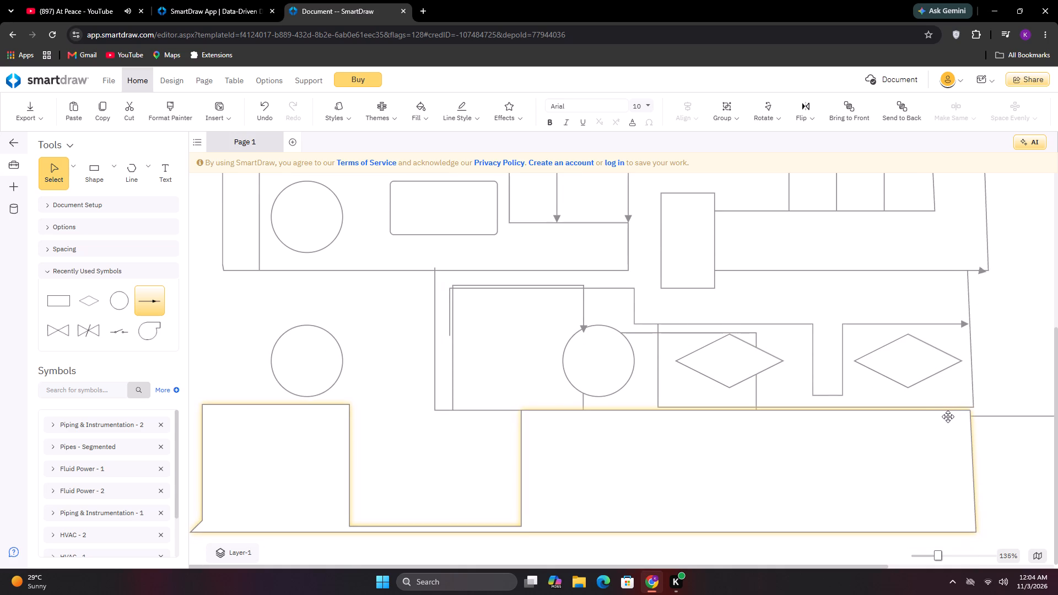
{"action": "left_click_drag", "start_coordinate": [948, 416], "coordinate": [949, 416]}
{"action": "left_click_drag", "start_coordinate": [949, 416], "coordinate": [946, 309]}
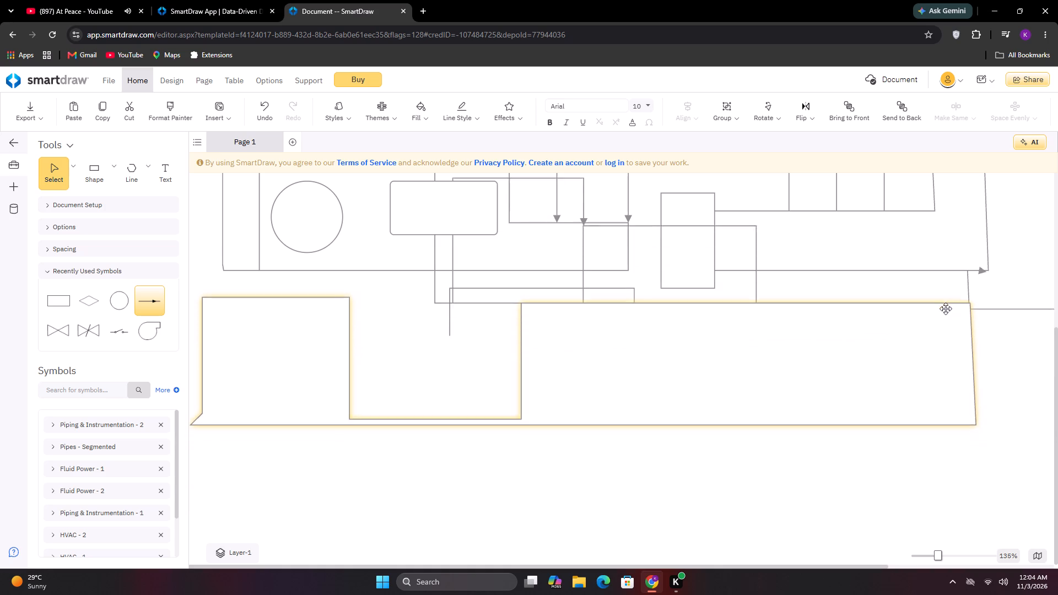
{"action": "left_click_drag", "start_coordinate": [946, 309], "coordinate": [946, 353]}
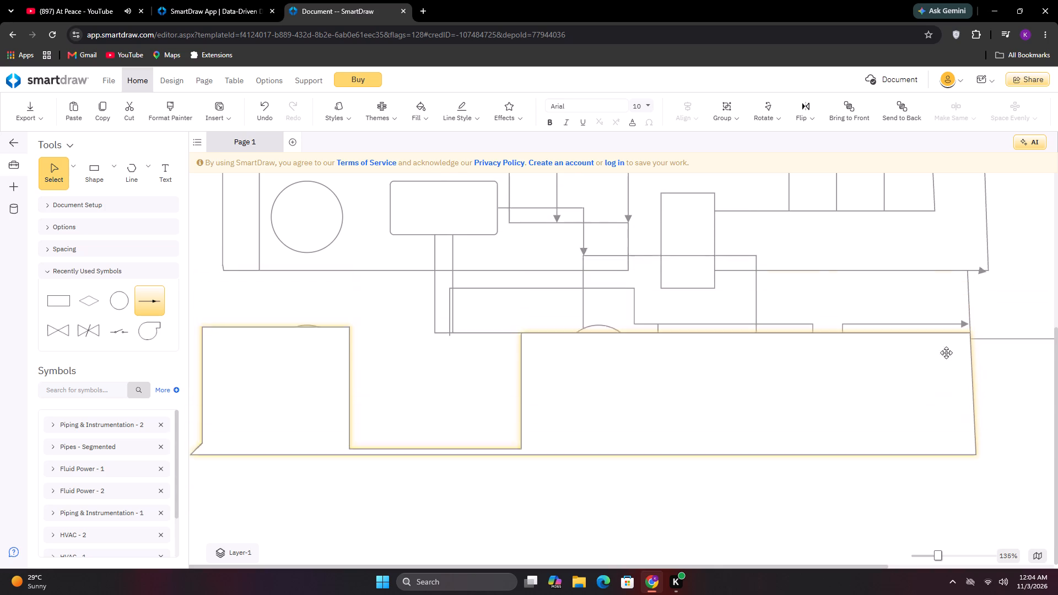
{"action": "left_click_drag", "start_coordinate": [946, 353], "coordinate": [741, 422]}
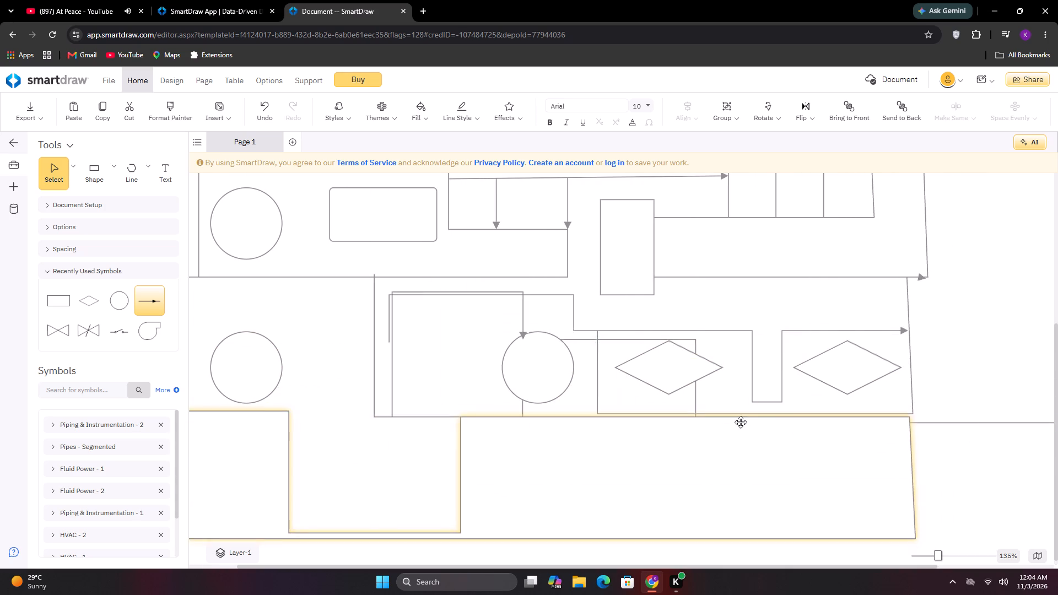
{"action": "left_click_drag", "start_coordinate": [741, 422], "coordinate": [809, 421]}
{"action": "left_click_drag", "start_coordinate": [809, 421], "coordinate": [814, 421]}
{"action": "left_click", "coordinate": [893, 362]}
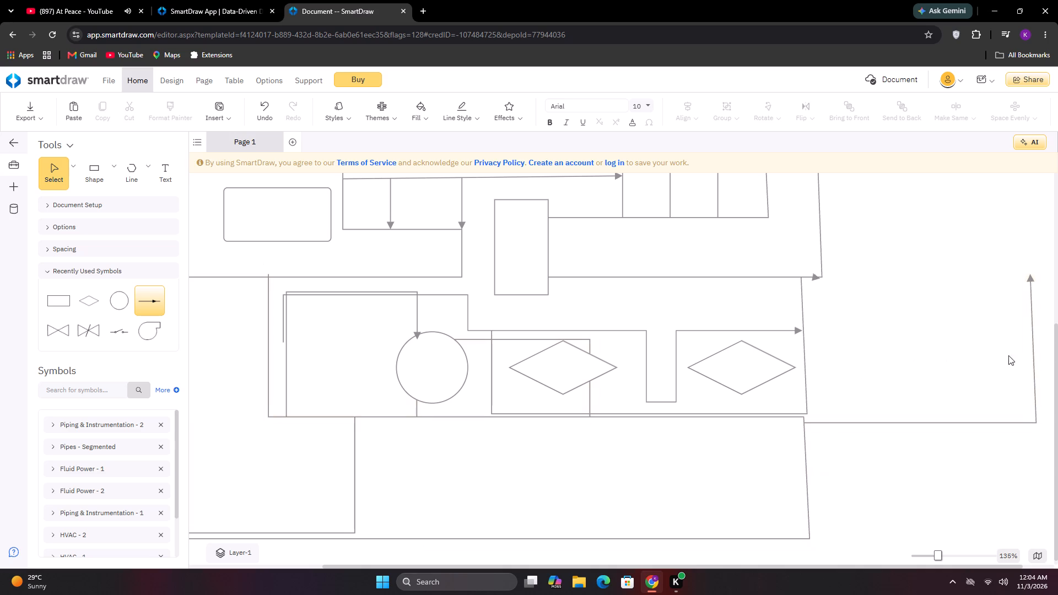
Move the stepped outline framing the two diamonds down and left, over the bottom polygon and its U-shaped recess.
{"action": "left_click_drag", "start_coordinate": [1057, 354], "coordinate": [1057, 408]}
{"action": "right_click_drag", "start_coordinate": [865, 333], "coordinate": [870, 334]}
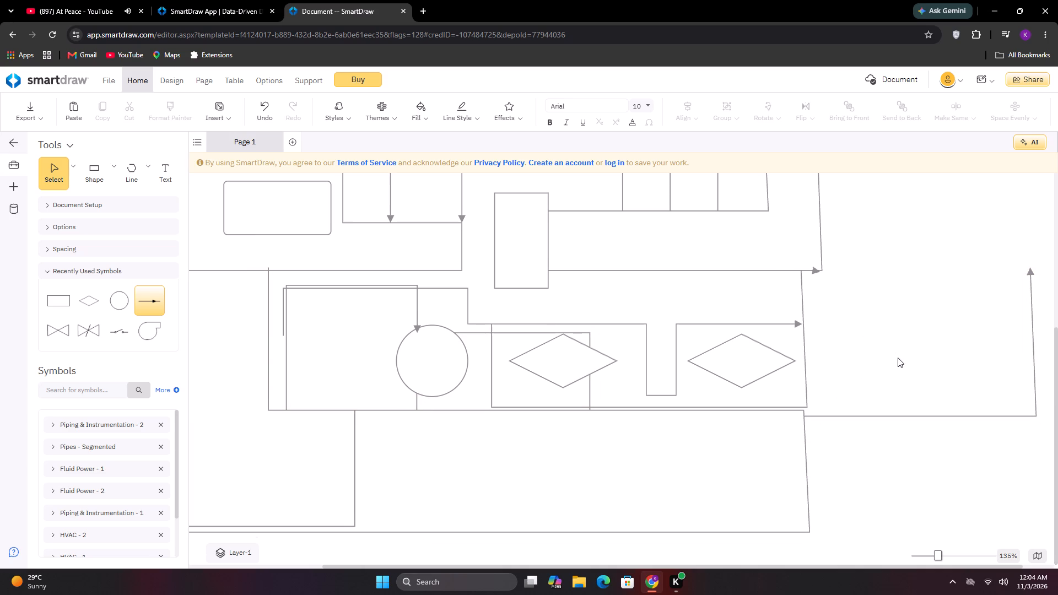
{"action": "right_click", "coordinate": [898, 356]}
{"action": "left_click", "coordinate": [853, 309]}
{"action": "middle_click_drag", "start_coordinate": [851, 309], "coordinate": [878, 310]}
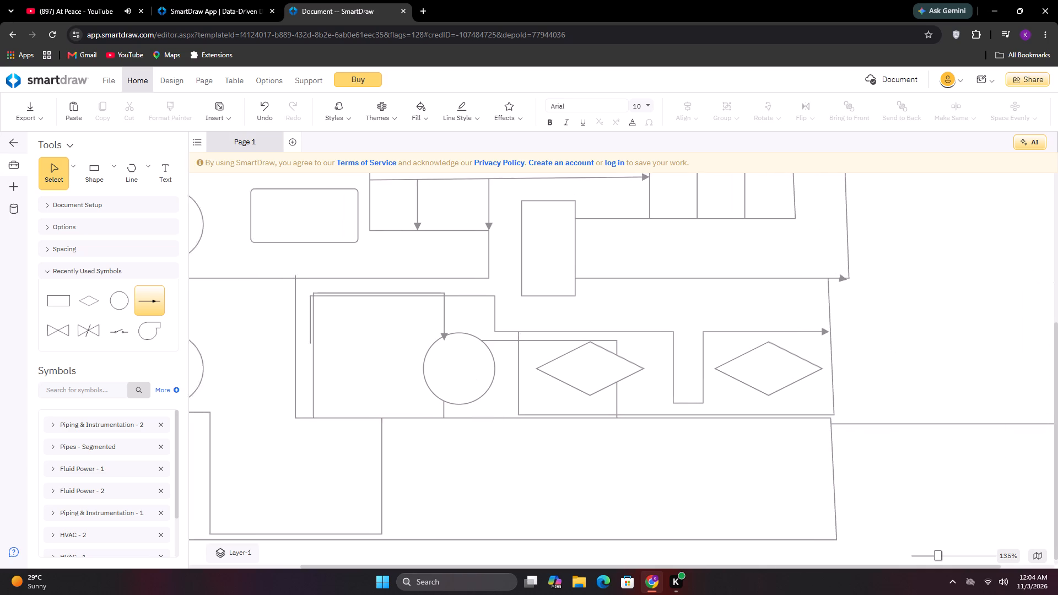
{"action": "middle_click_drag", "start_coordinate": [878, 310], "coordinate": [987, 300]}
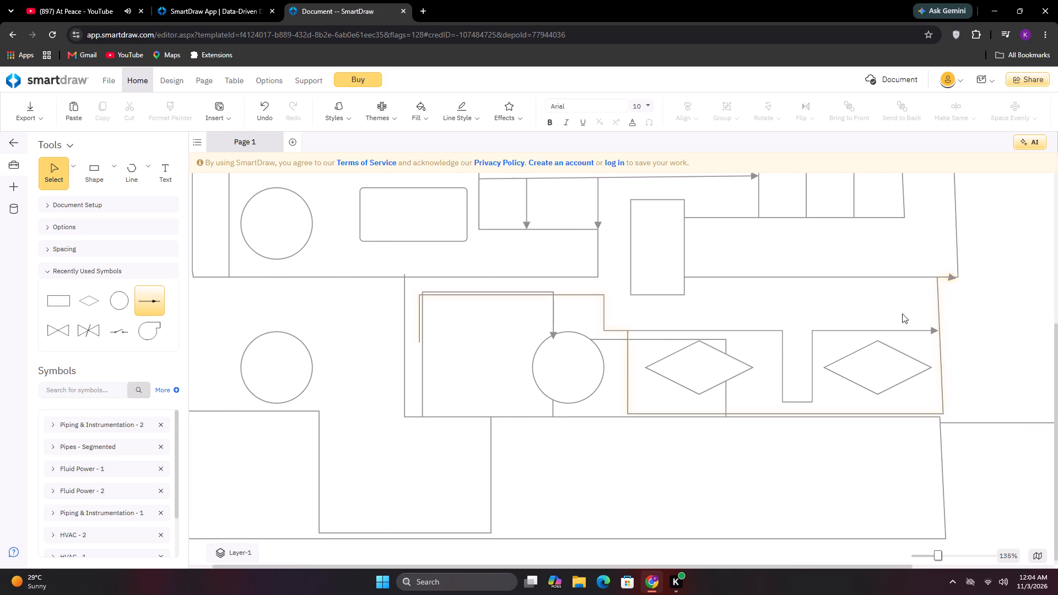
{"action": "middle_click_drag", "start_coordinate": [388, 331], "coordinate": [562, 358]}
{"action": "left_click", "coordinate": [523, 357]}
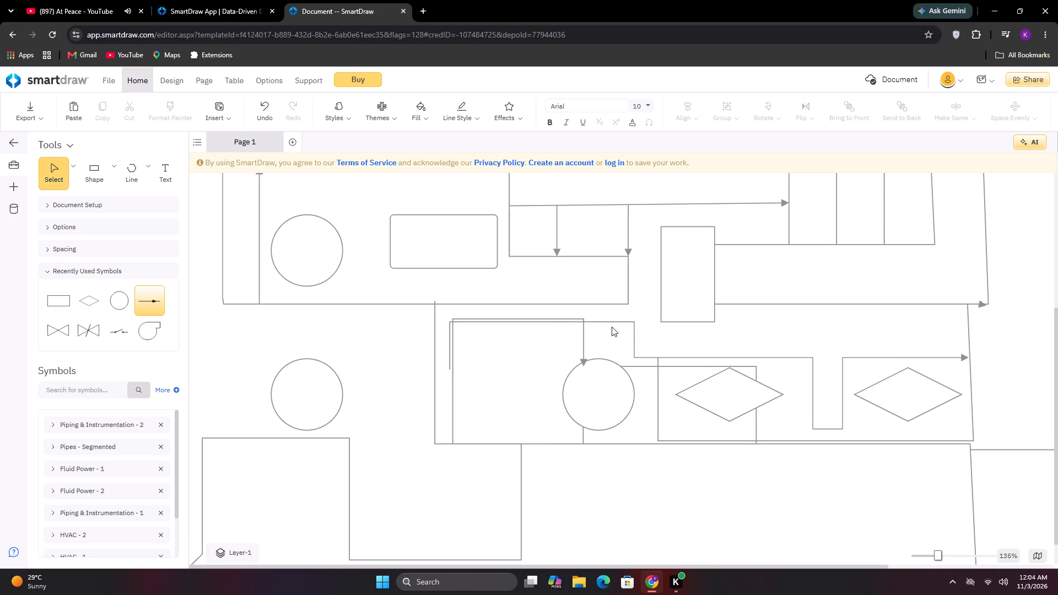
{"action": "left_click_drag", "start_coordinate": [617, 321], "coordinate": [249, 296]}
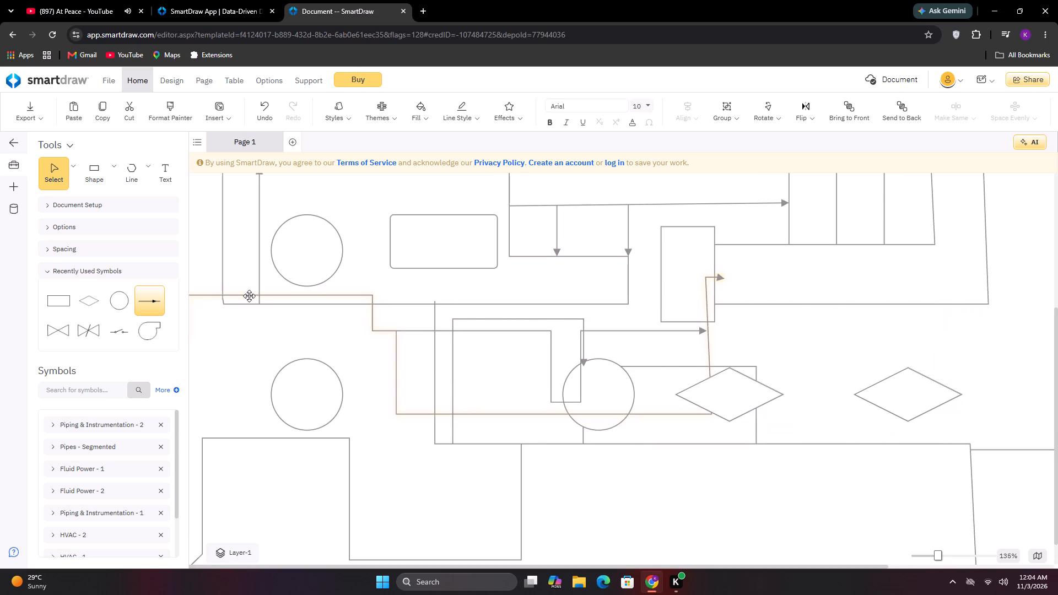
{"action": "left_click_drag", "start_coordinate": [249, 296], "coordinate": [359, 420]}
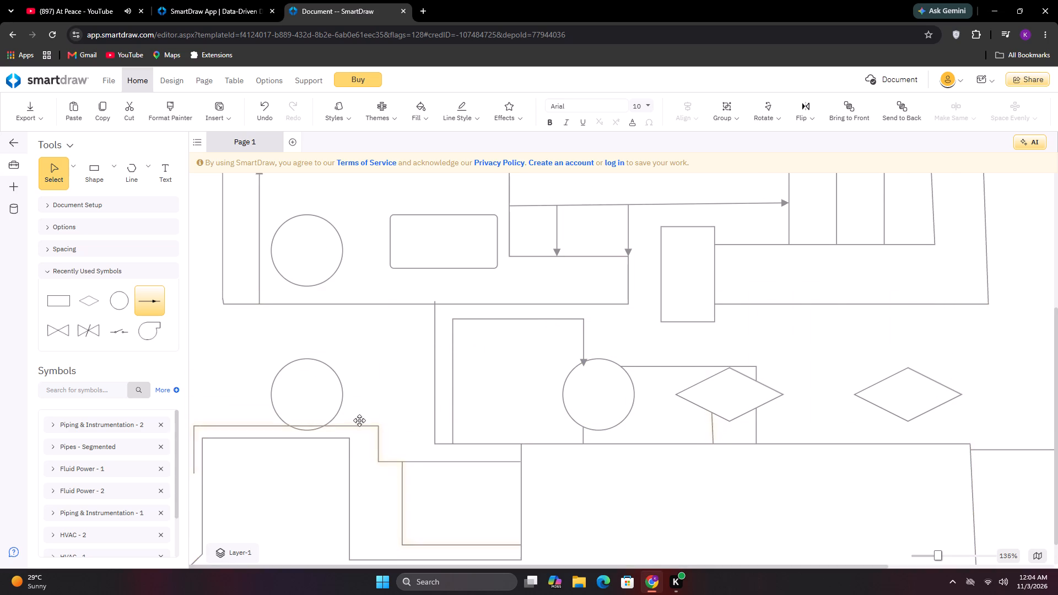
{"action": "left_click_drag", "start_coordinate": [359, 420], "coordinate": [375, 423]}
Move the bottom polygon down and right, clear of the lower outline, with its left side beneath the upper part's left edge.
{"action": "left_click_drag", "start_coordinate": [554, 502], "coordinate": [549, 462]}
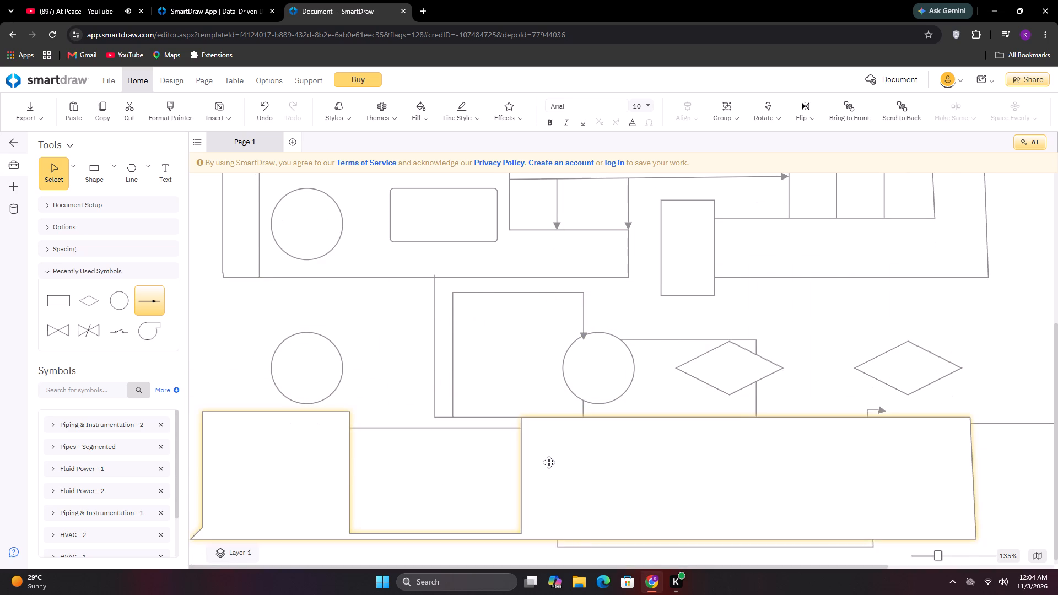
{"action": "left_click_drag", "start_coordinate": [549, 462], "coordinate": [573, 542]}
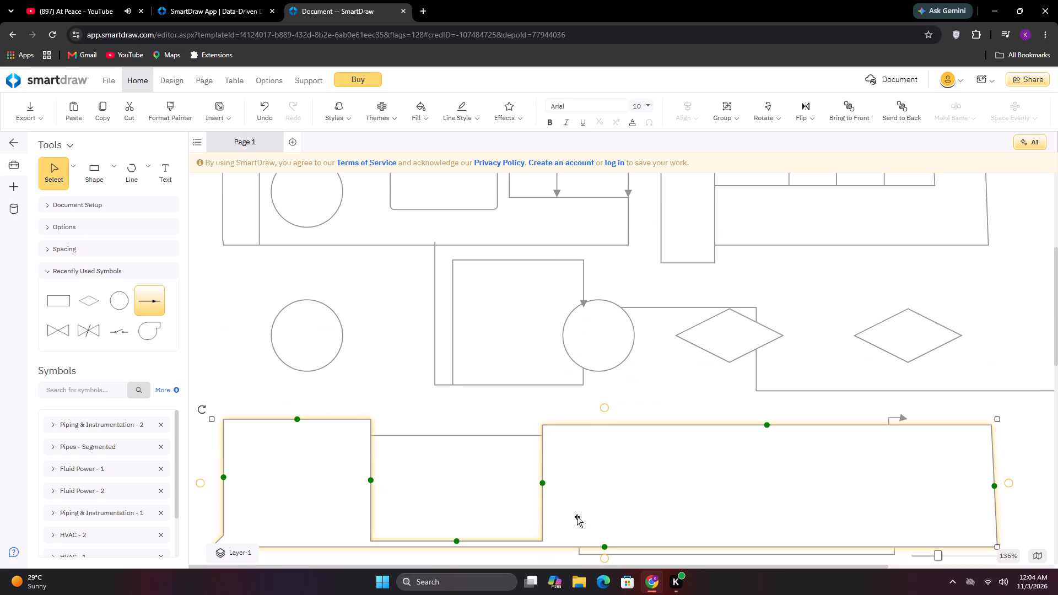
Move the displaced lower outline left so it encloses the left circle and spans the width directly below the upper part.
{"action": "left_click_drag", "start_coordinate": [661, 306], "coordinate": [559, 316]}
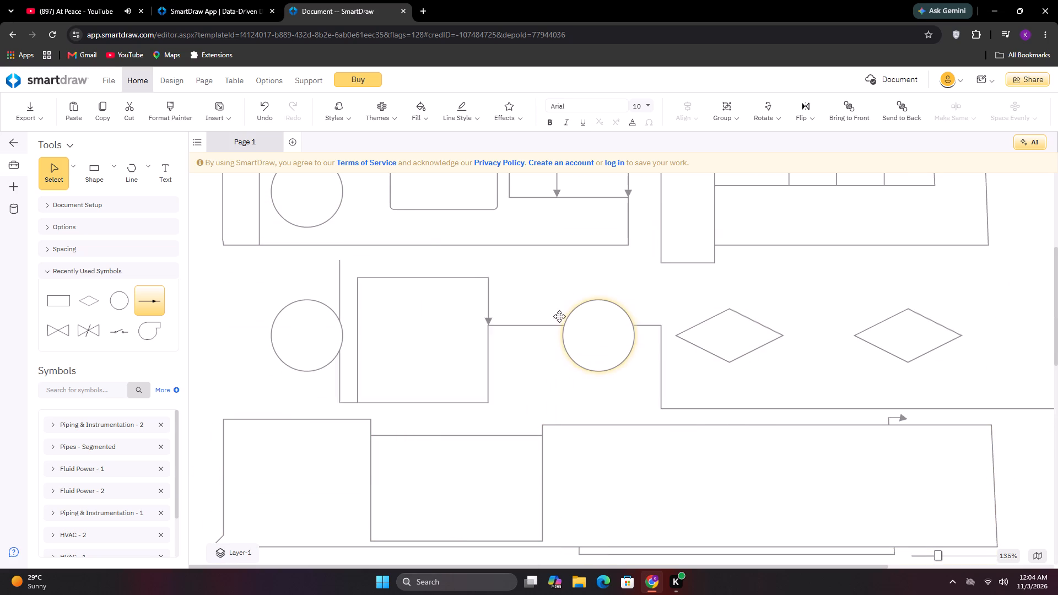
{"action": "left_click_drag", "start_coordinate": [559, 316], "coordinate": [453, 310]}
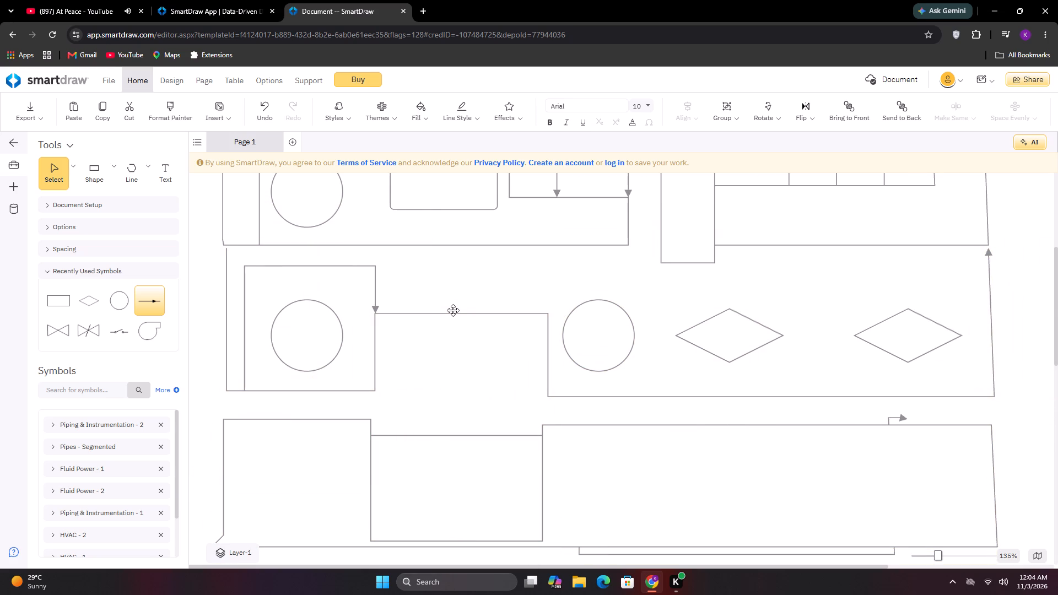
{"action": "left_click_drag", "start_coordinate": [453, 310], "coordinate": [450, 309]}
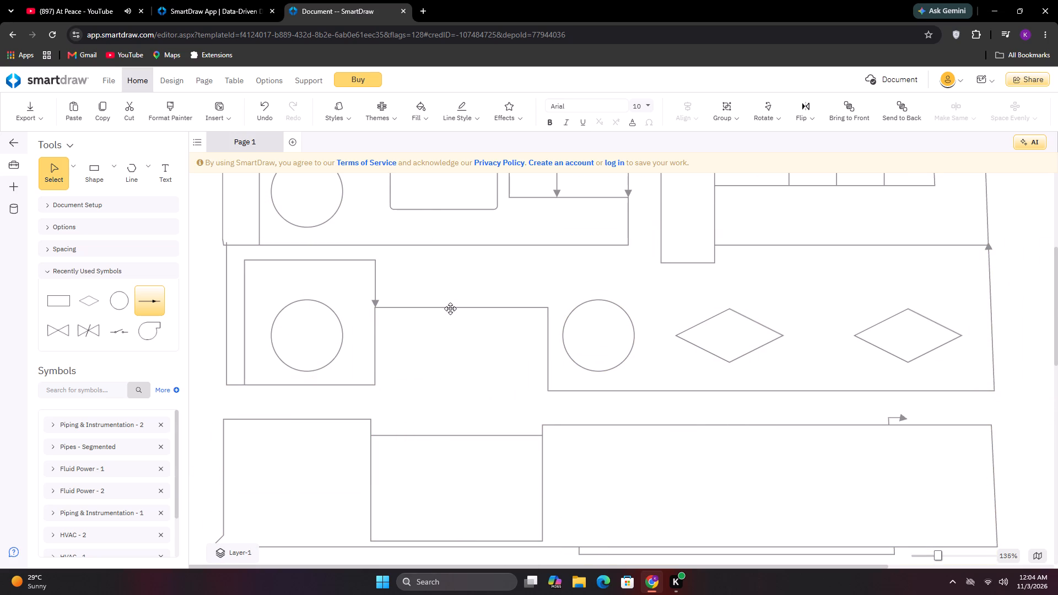
{"action": "left_click_drag", "start_coordinate": [450, 309], "coordinate": [446, 309]}
{"action": "left_click", "coordinate": [461, 355]}
Move the bottom polygon up to just below the lower outline's bottom edges.
{"action": "left_click", "coordinate": [589, 483]}
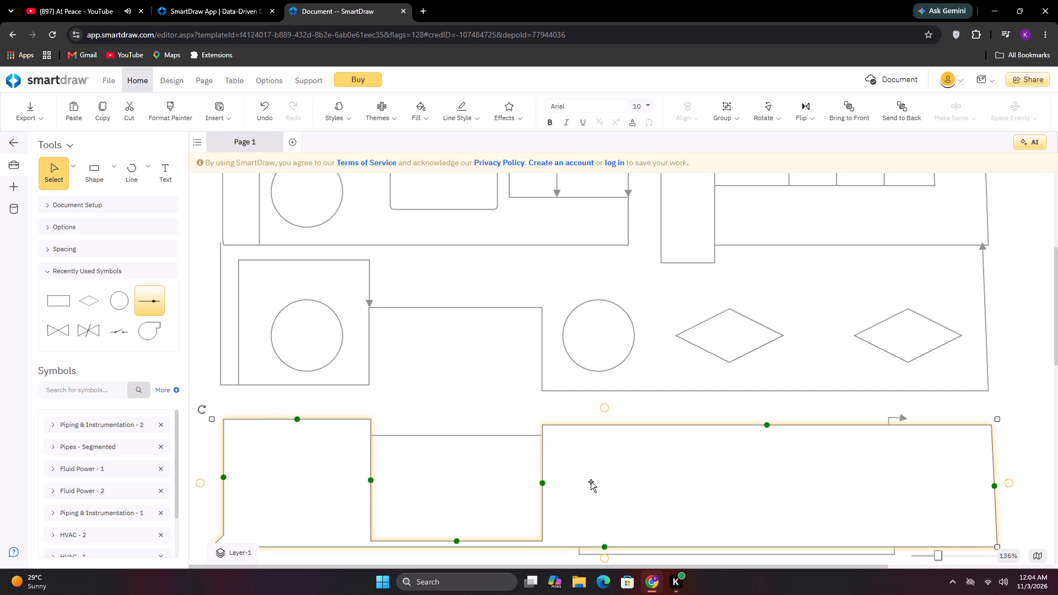
{"action": "left_click_drag", "start_coordinate": [591, 482], "coordinate": [581, 450]}
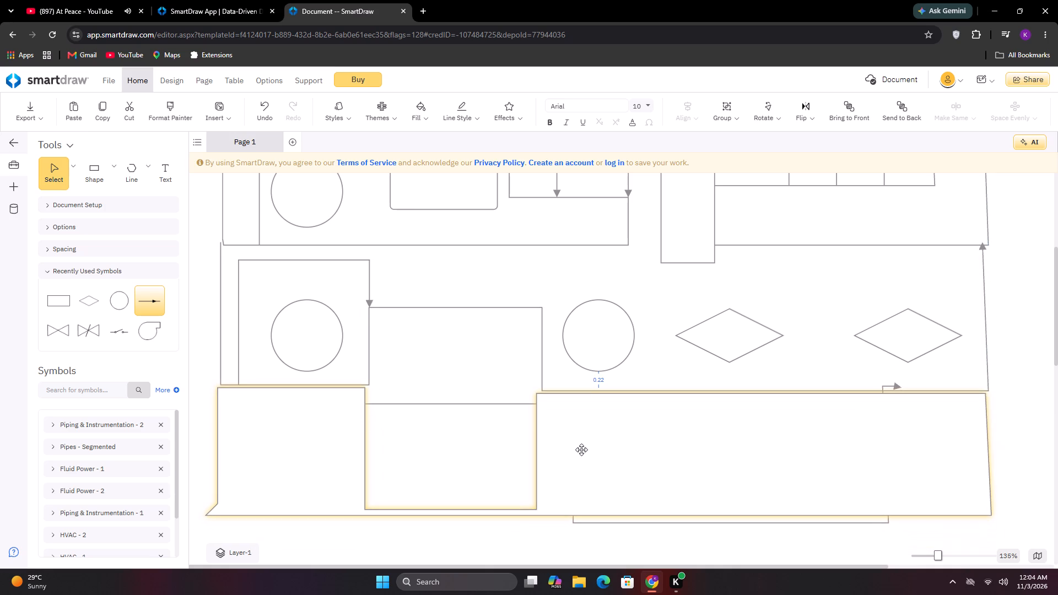
{"action": "left_click_drag", "start_coordinate": [581, 450], "coordinate": [587, 447]}
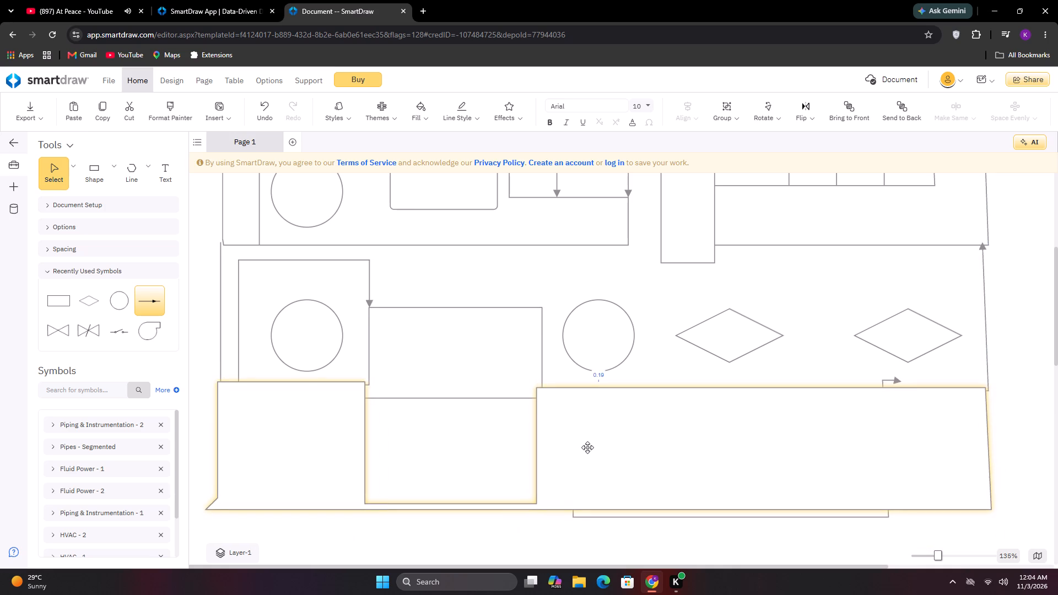
{"action": "left_click_drag", "start_coordinate": [587, 447], "coordinate": [590, 449]}
{"action": "left_click", "coordinate": [990, 359]}
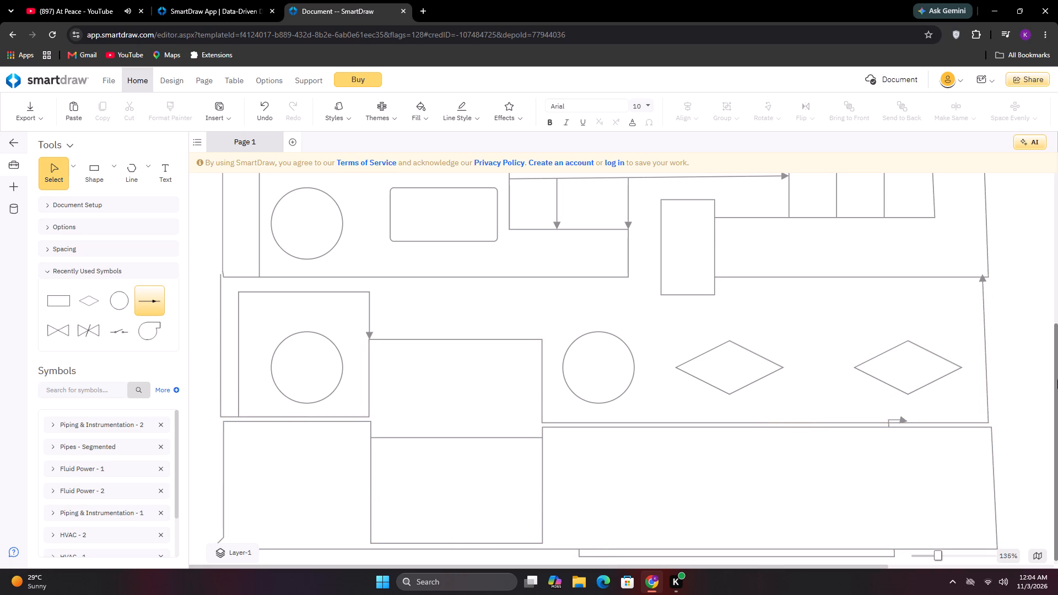
Resize the bottom polygon from its lower-left corner, making it slightly narrower and shorter.
{"action": "left_click_drag", "start_coordinate": [1057, 377], "coordinate": [1056, 433]}
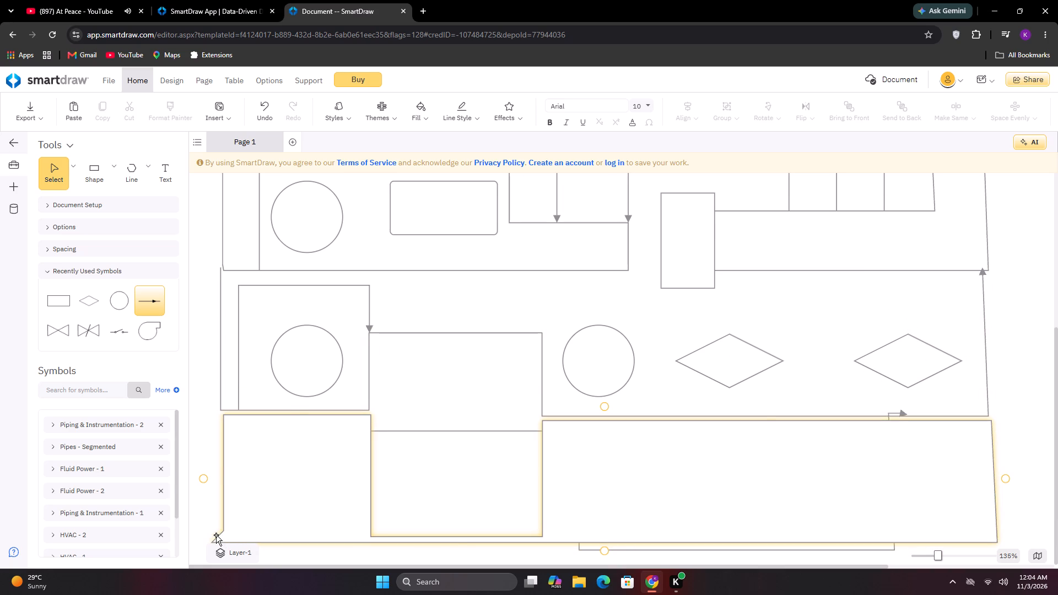
{"action": "left_click", "coordinate": [216, 535]}
{"action": "left_click_drag", "start_coordinate": [209, 540], "coordinate": [212, 540]}
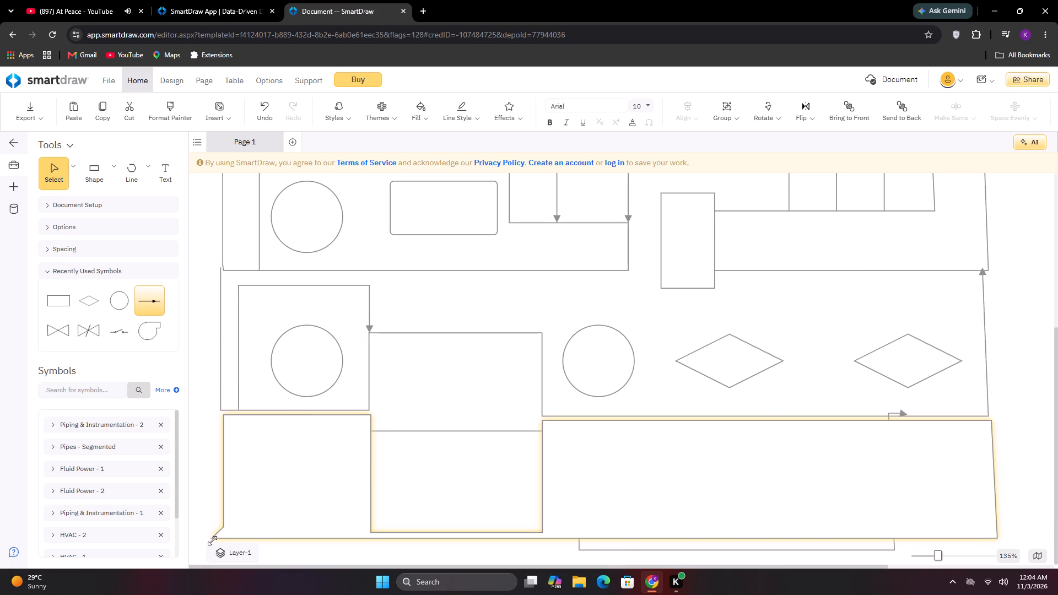
{"action": "left_click_drag", "start_coordinate": [212, 540], "coordinate": [216, 540]}
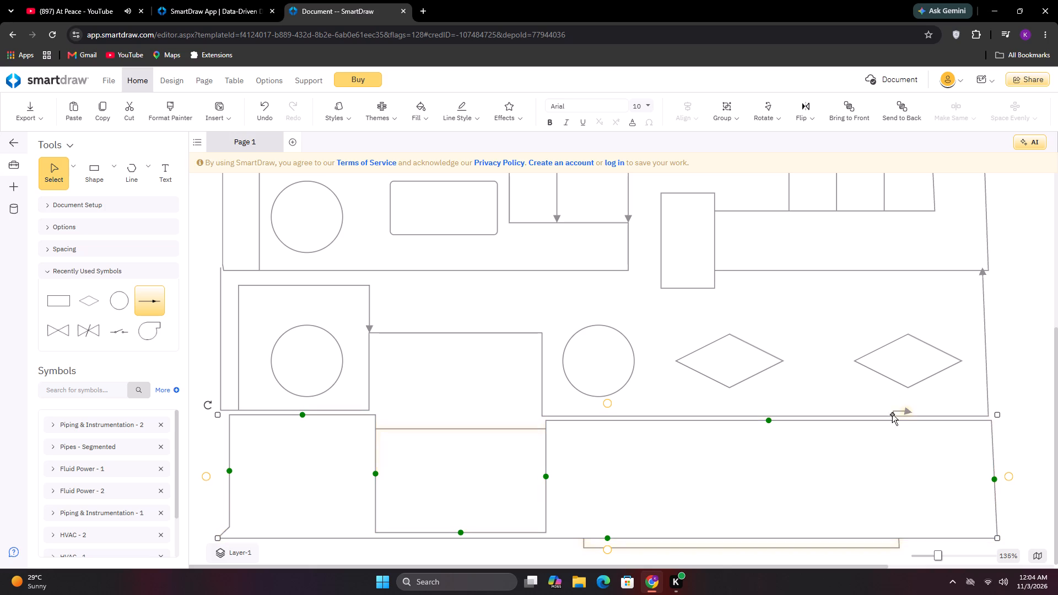
Move the bottom polygon up and left until it meets the lower outline's bottom edge and aligns with its left side.
{"action": "left_click_drag", "start_coordinate": [868, 461], "coordinate": [856, 458]}
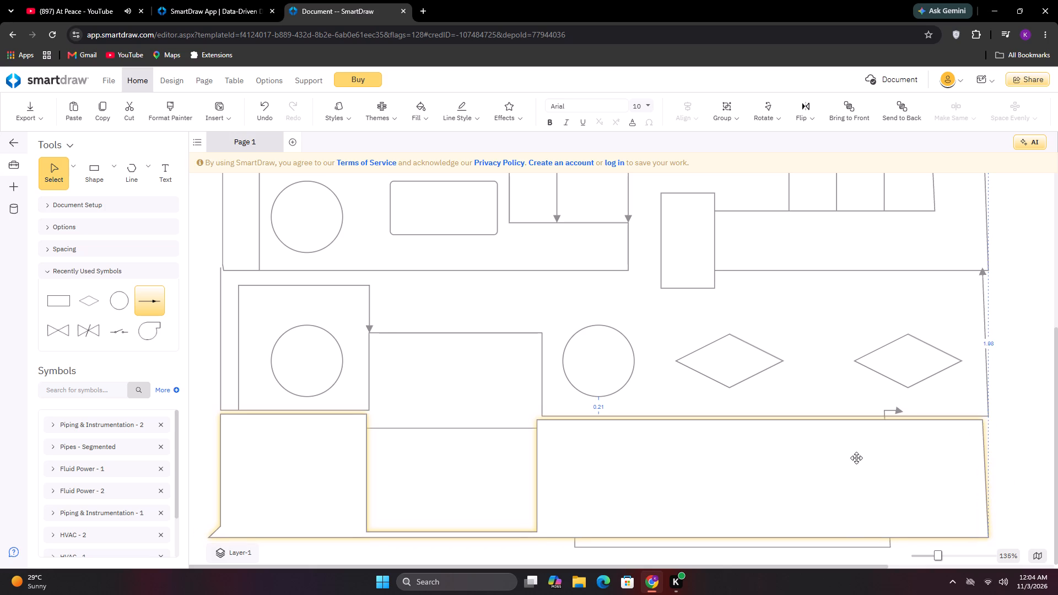
{"action": "left_click_drag", "start_coordinate": [856, 458], "coordinate": [856, 455]}
{"action": "left_click", "coordinate": [994, 373]}
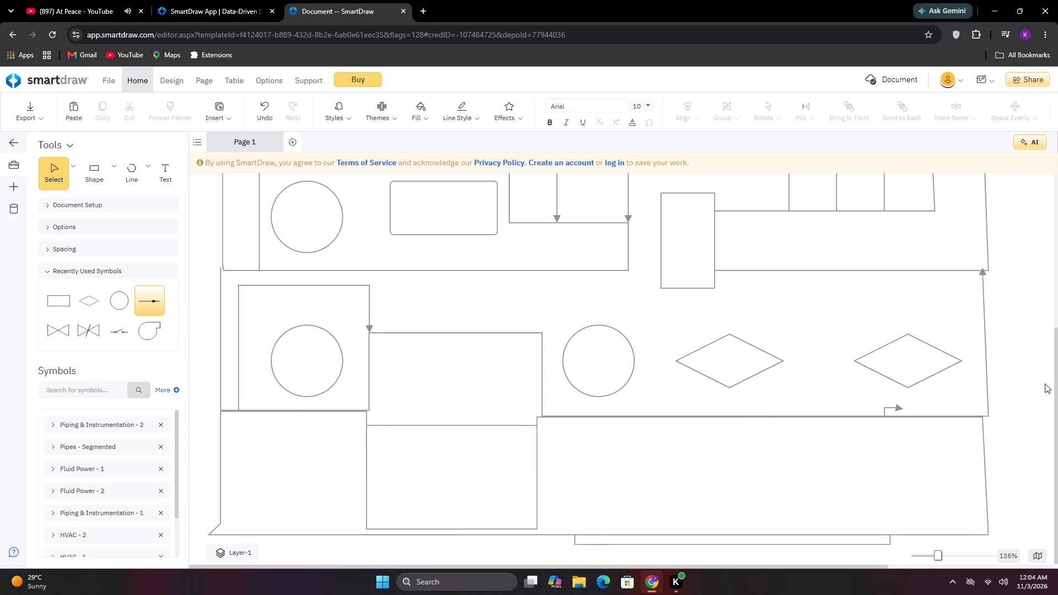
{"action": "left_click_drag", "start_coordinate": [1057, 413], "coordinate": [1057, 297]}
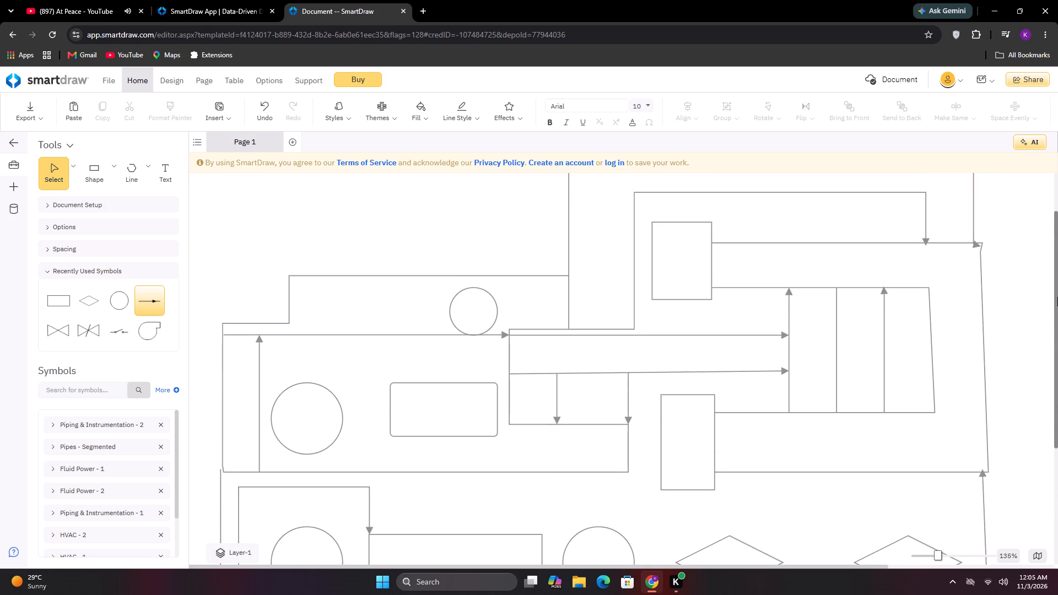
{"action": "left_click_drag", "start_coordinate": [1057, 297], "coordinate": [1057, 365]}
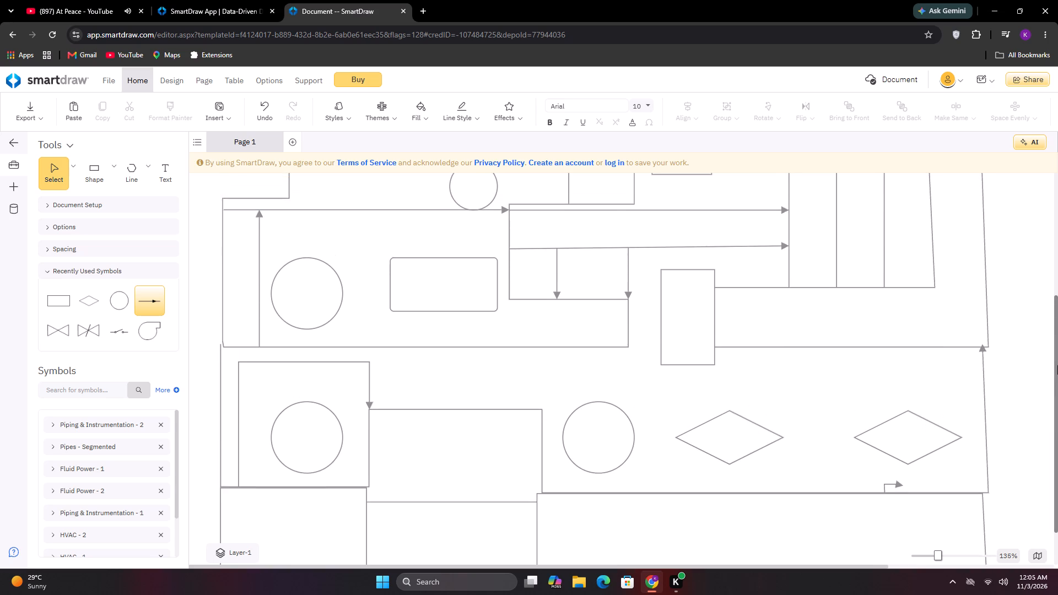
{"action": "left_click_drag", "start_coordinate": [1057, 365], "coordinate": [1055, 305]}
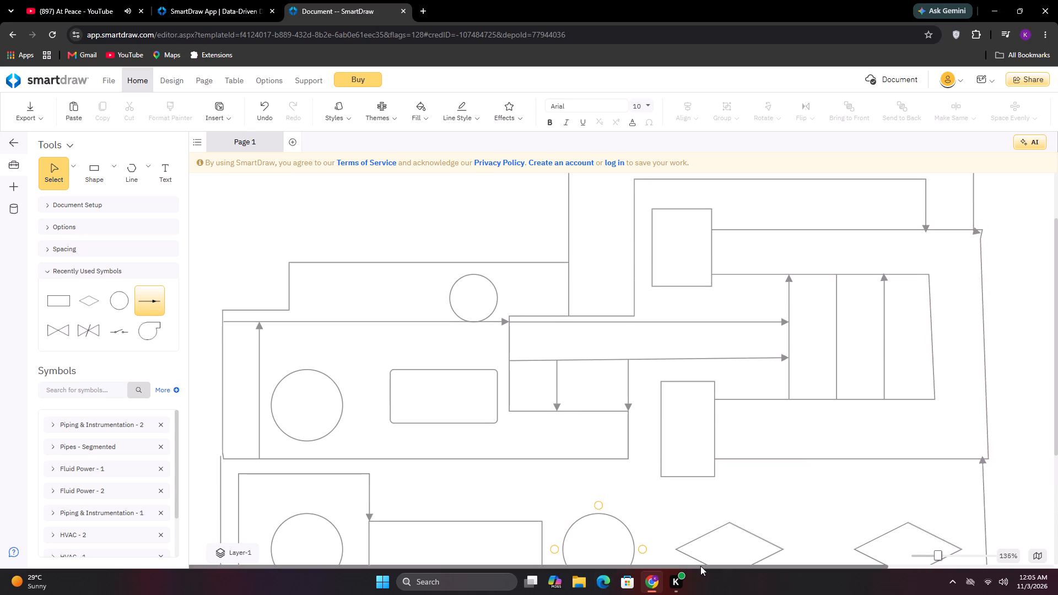